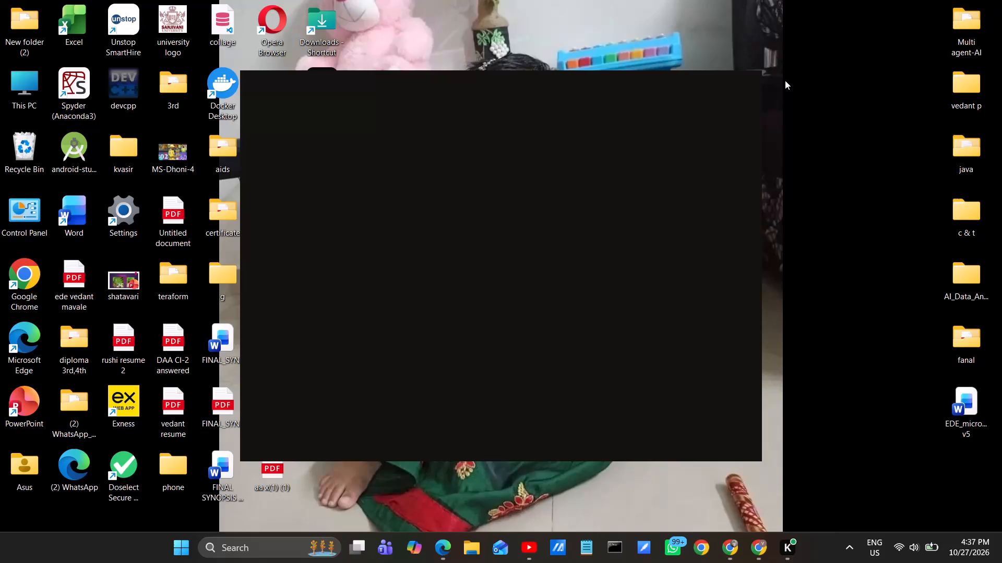
Launch the Exness web app from the desktop.
left_click(129, 410)
left_click(129, 410)
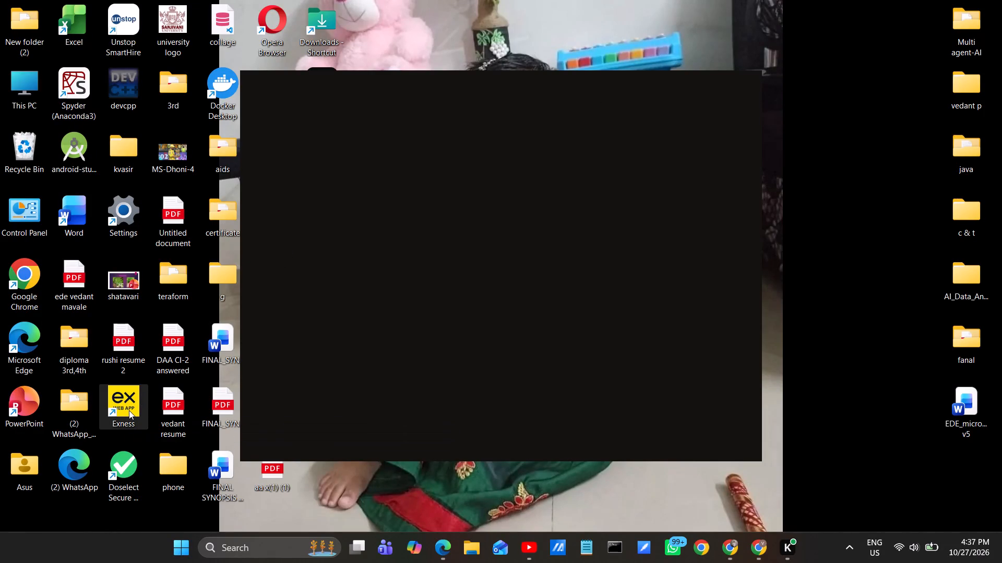
double_click(125, 404)
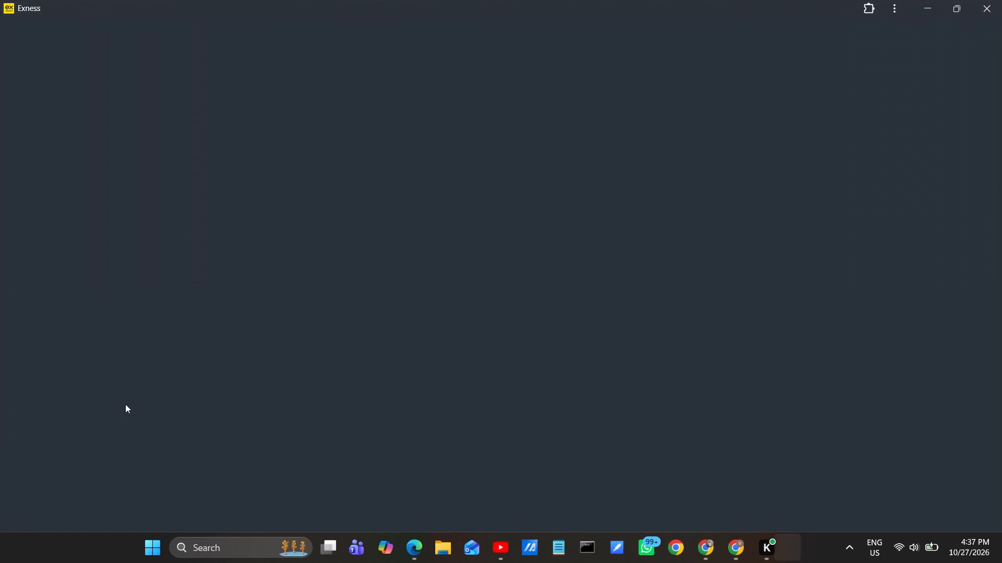
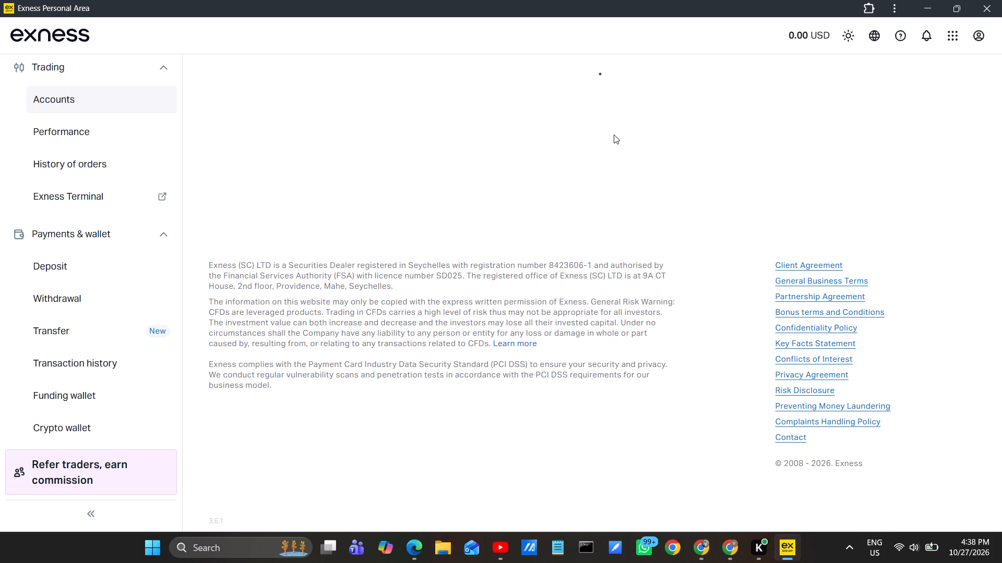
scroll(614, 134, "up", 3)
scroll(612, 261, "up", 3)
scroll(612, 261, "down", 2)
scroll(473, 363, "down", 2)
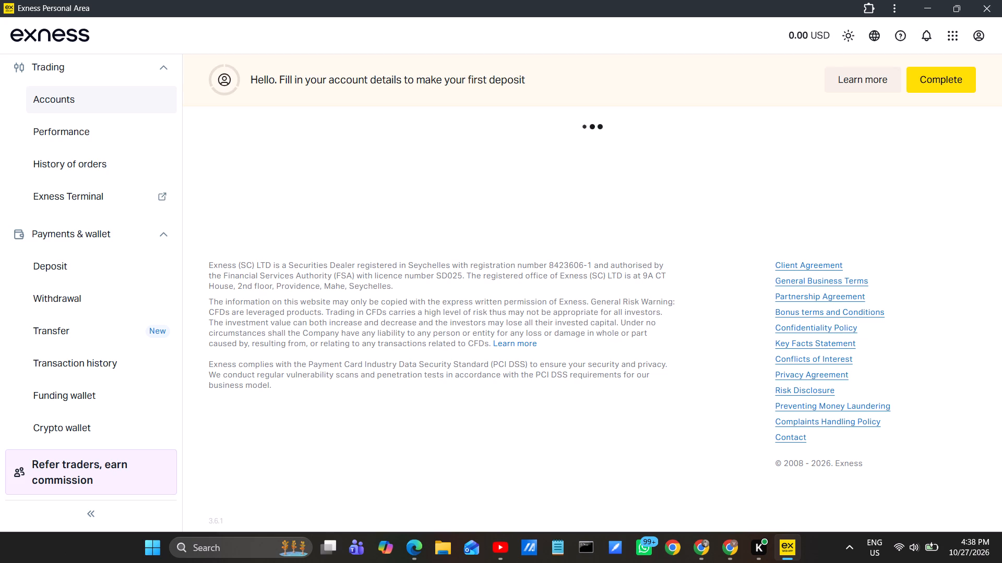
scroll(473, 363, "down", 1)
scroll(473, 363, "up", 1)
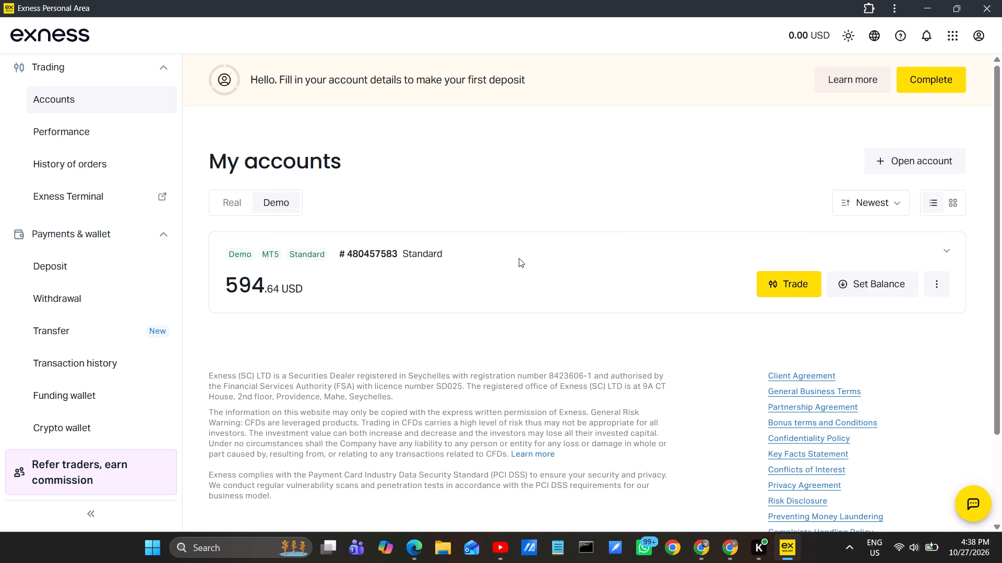
Open the Standard MT5 demo account for trading in the Exness terminal.
left_click(779, 281)
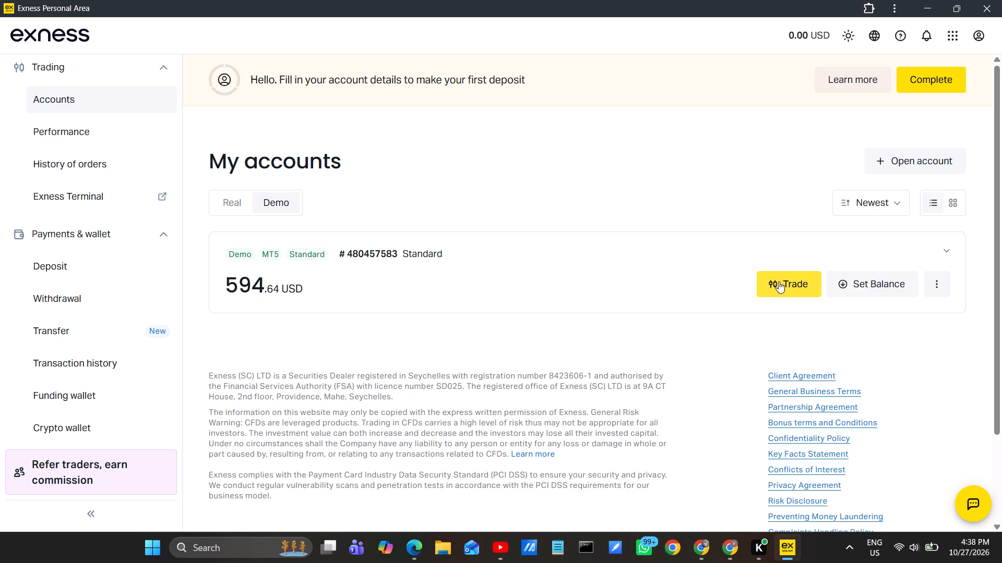
left_click(779, 281)
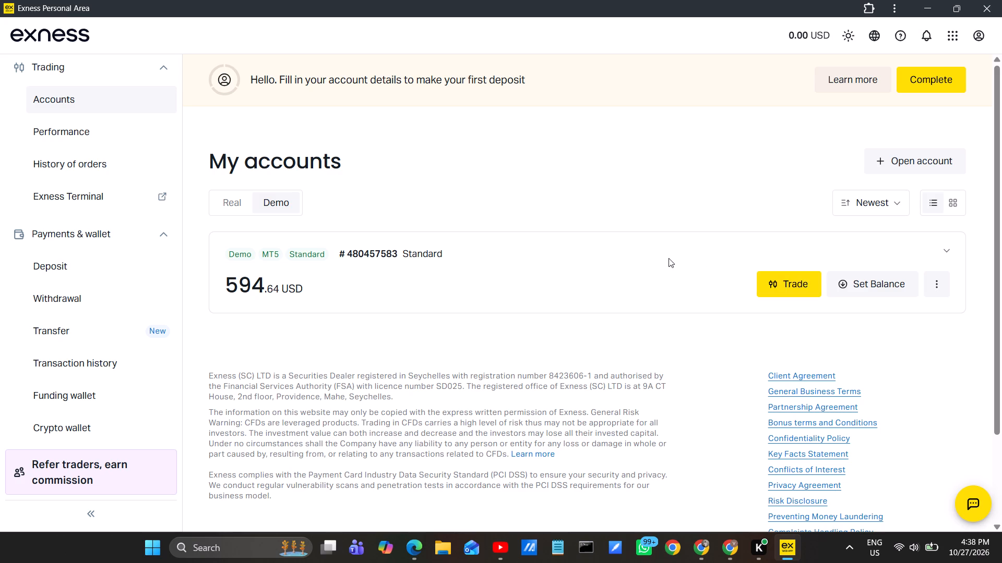
double_click(774, 276)
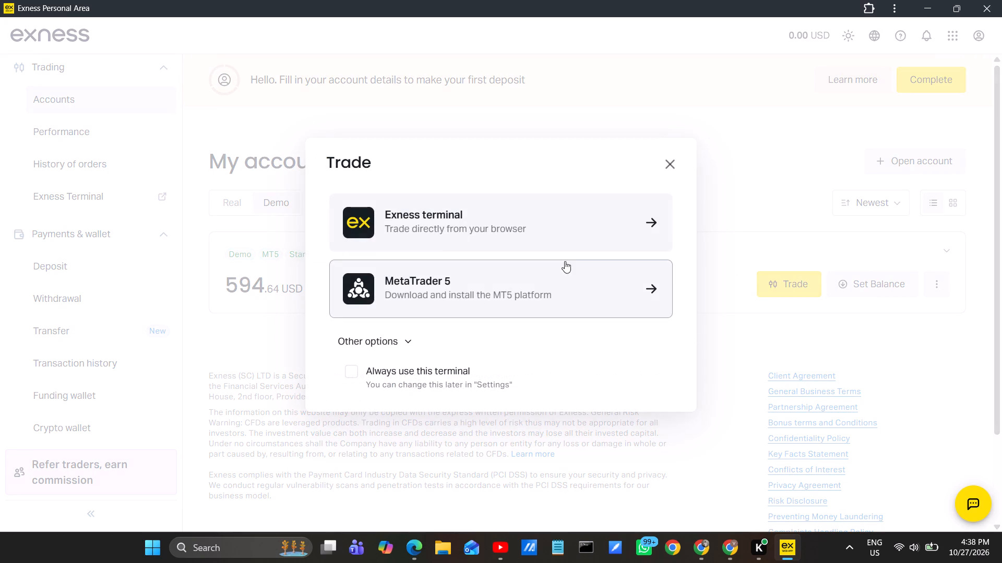
double_click(536, 229)
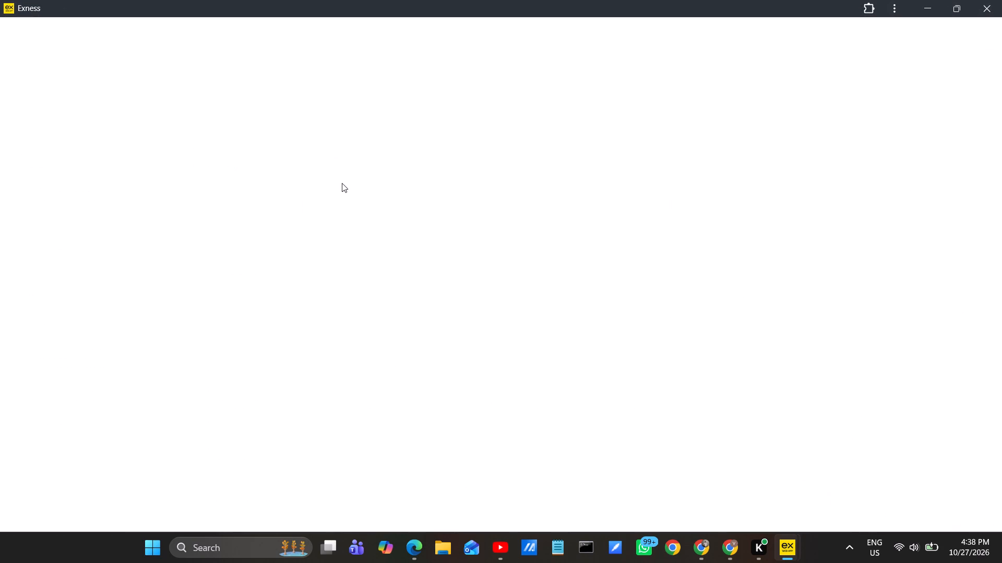
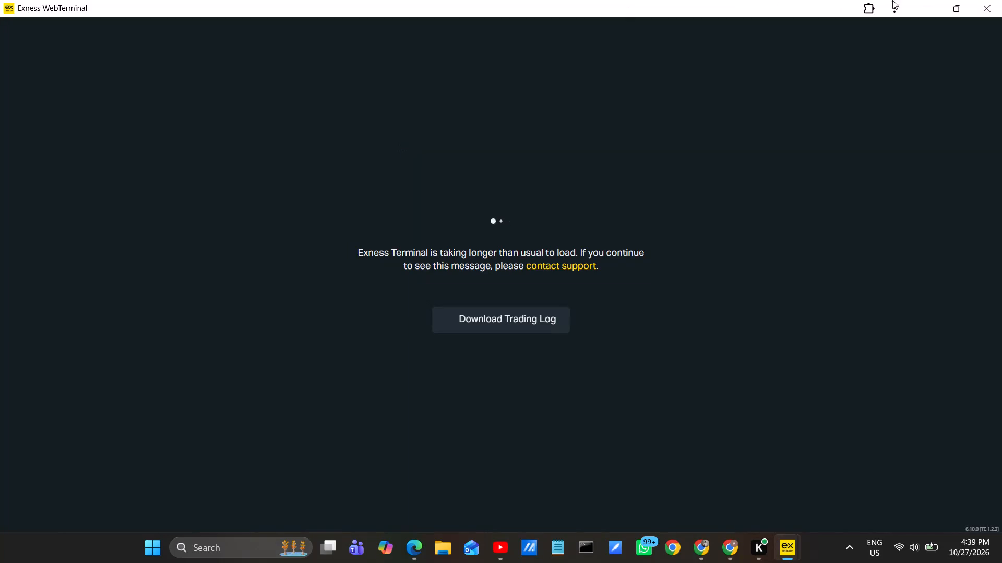
Close the stalled web terminal and relaunch the Exness terminal from the Standard MT5 demo account's trade options.
left_click(997, 5)
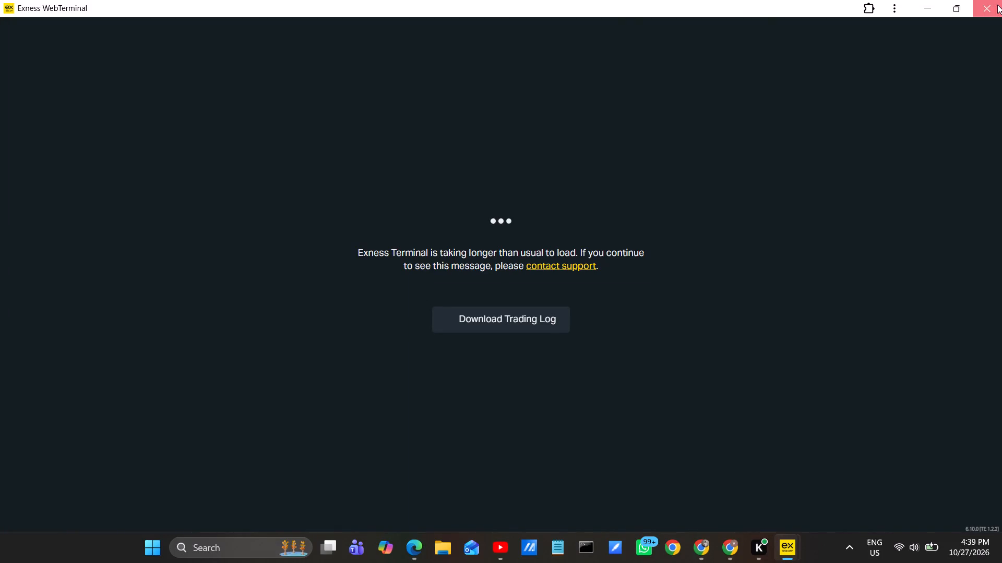
double_click(776, 280)
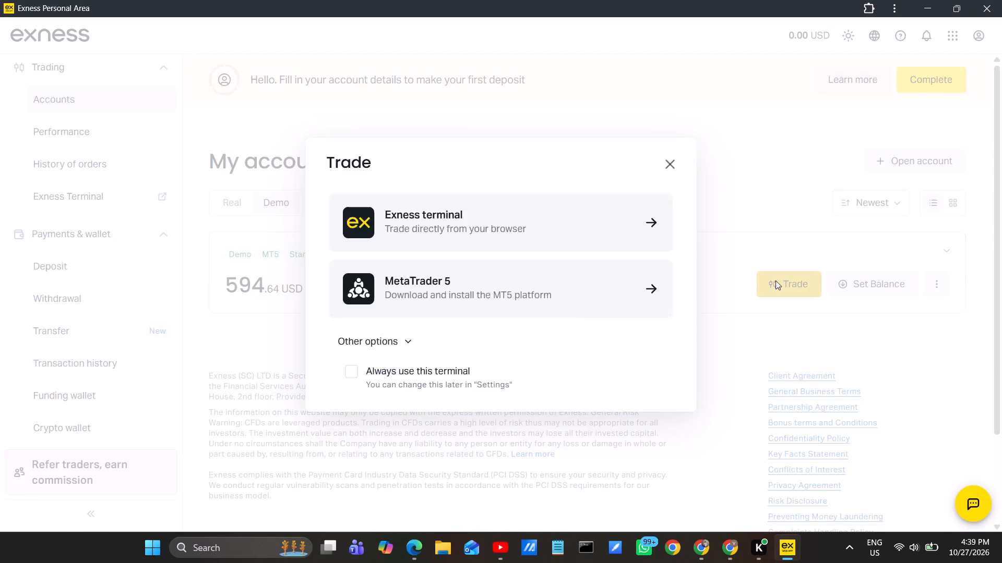
left_click(776, 280)
left_click(567, 236)
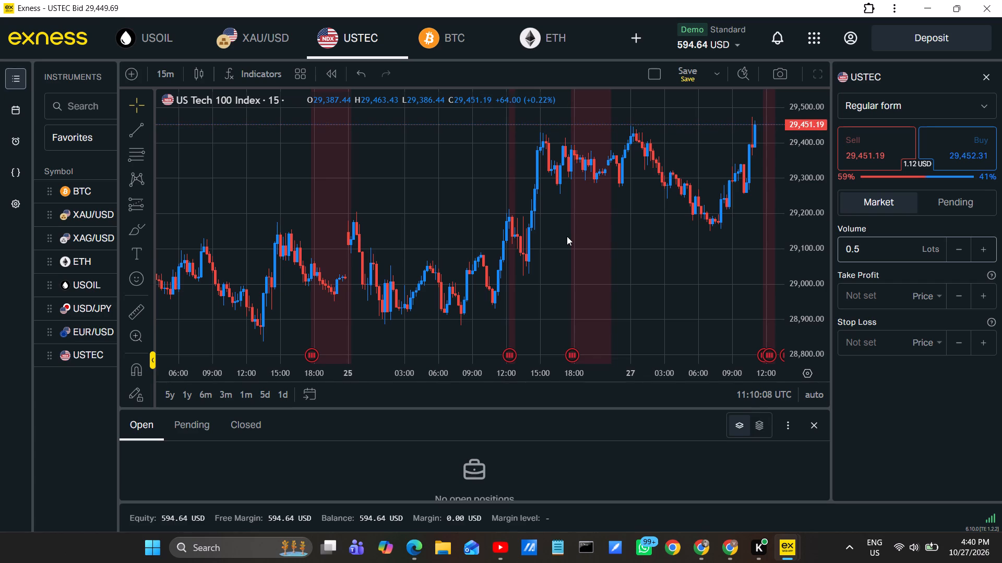
Look over the recent USTEC price action and review the account's closed positions.
left_click_drag(792, 140, 792, 150)
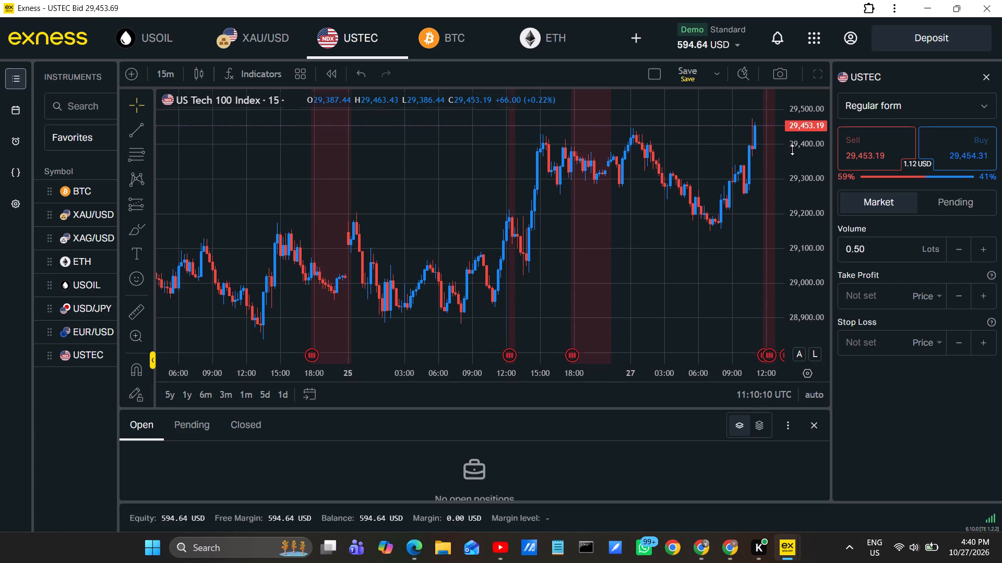
left_click_drag(792, 150, 792, 155)
left_click_drag(710, 257, 681, 295)
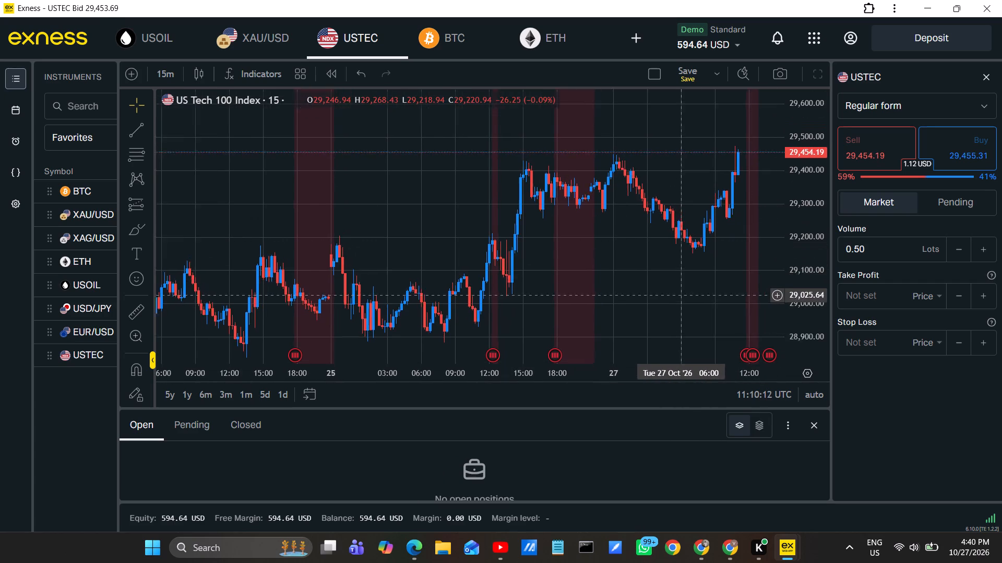
left_click_drag(681, 295, 595, 314)
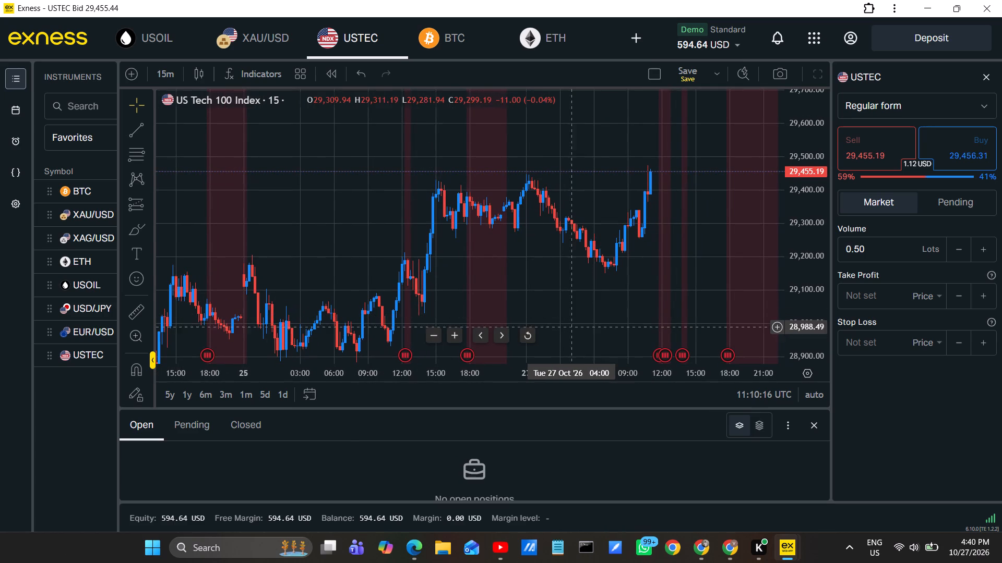
left_click(244, 423)
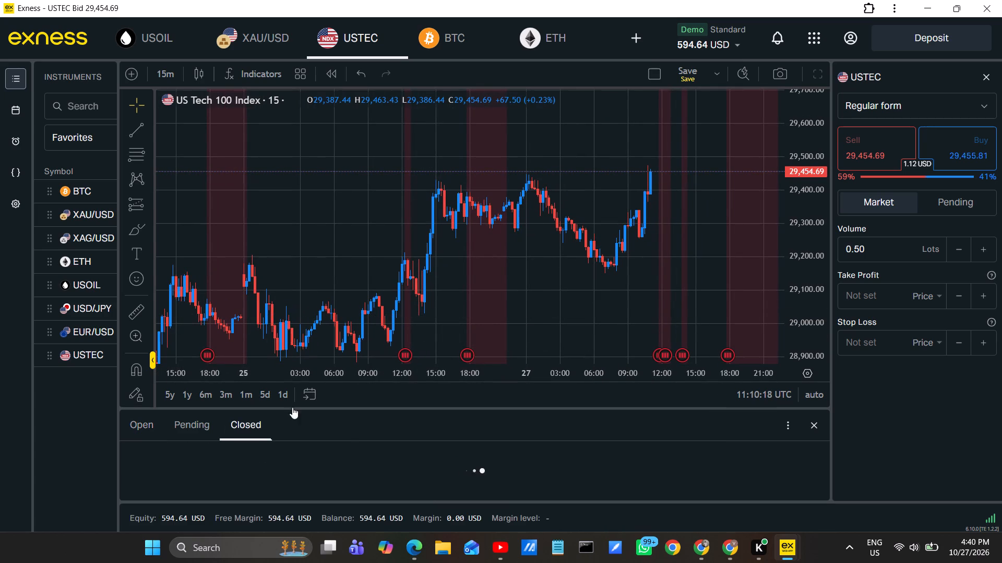
scroll(484, 412, "down", 2)
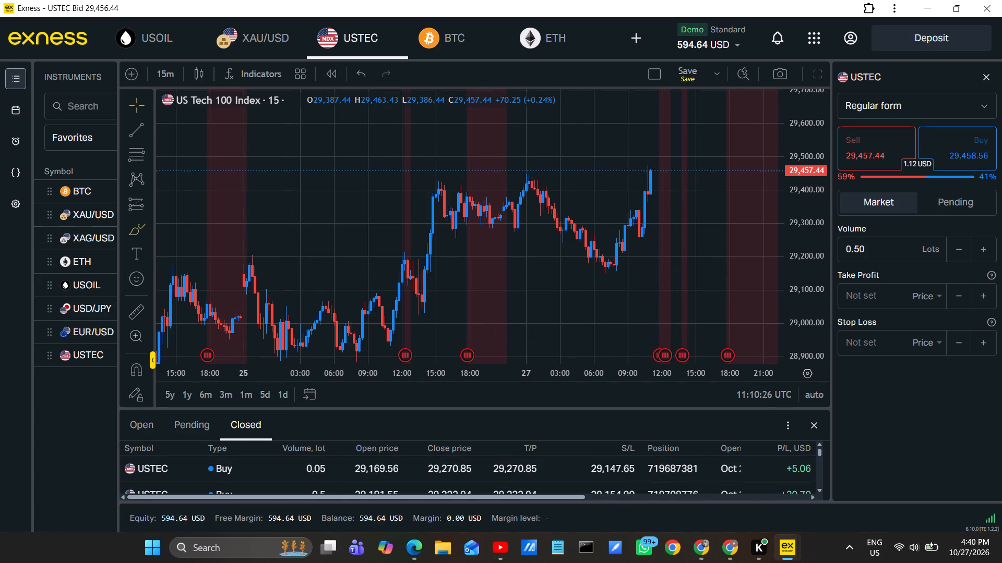
Switch to the XAU/USD instrument and show its chart in full screen.
left_click(82, 199)
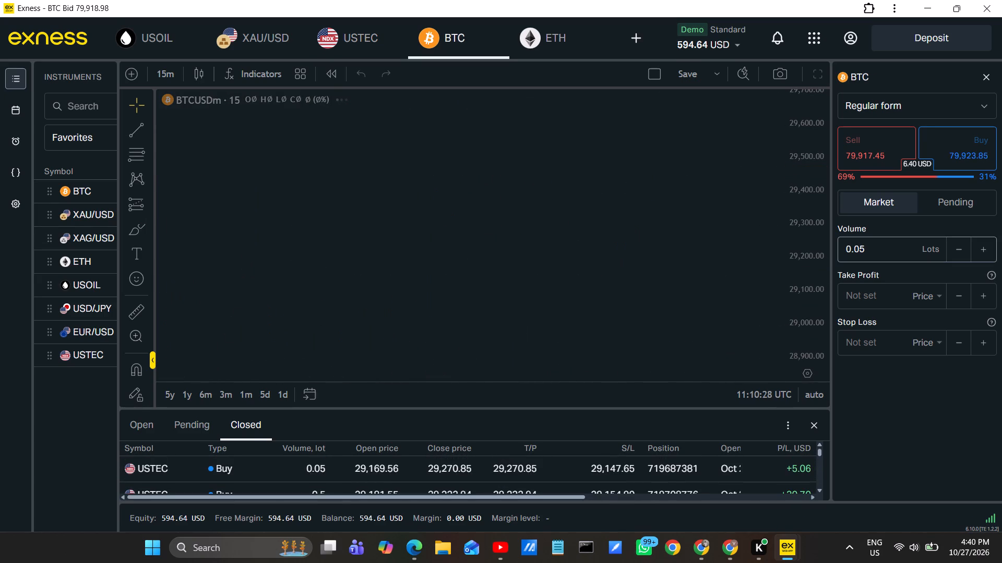
left_click(91, 217)
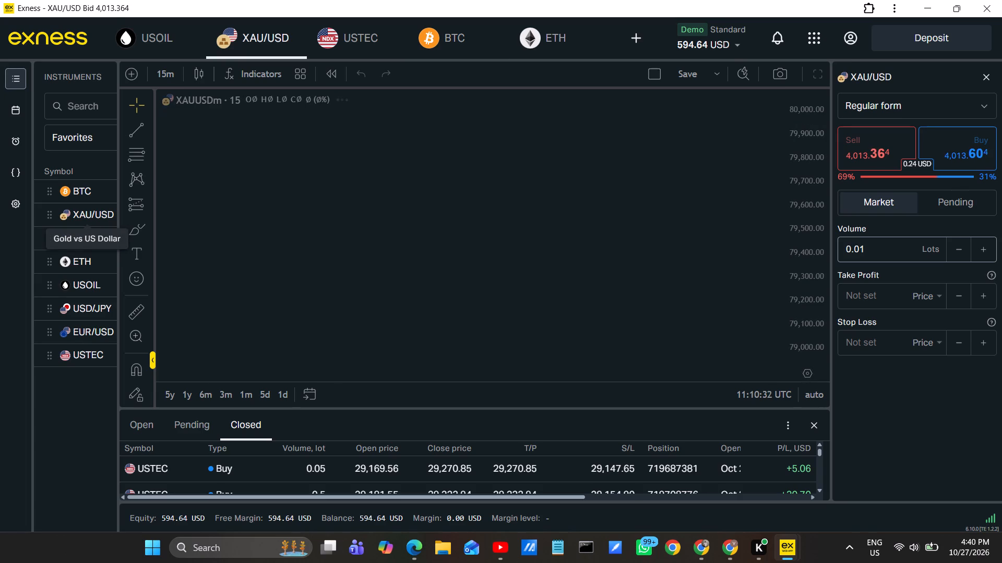
left_click(91, 217)
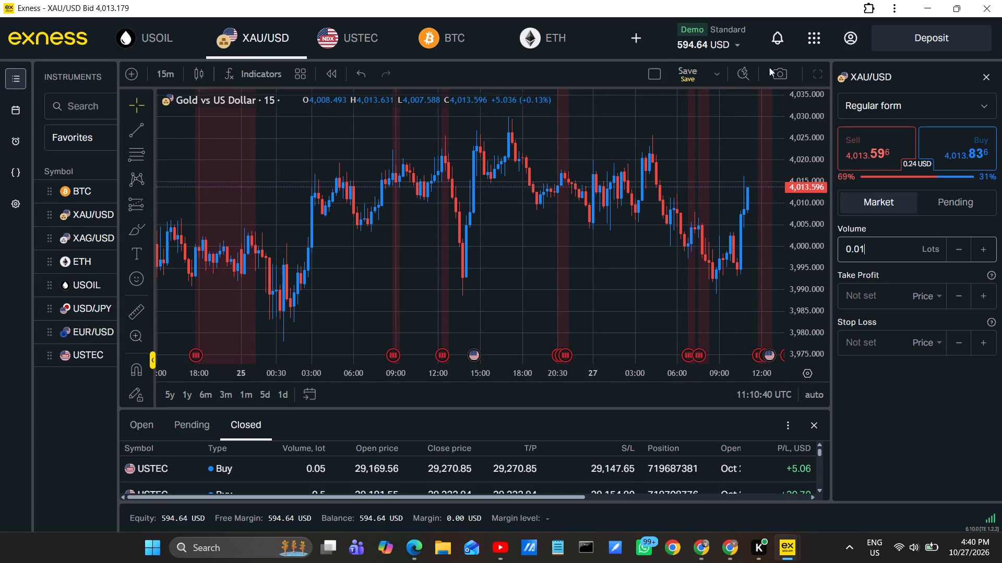
left_click(814, 73)
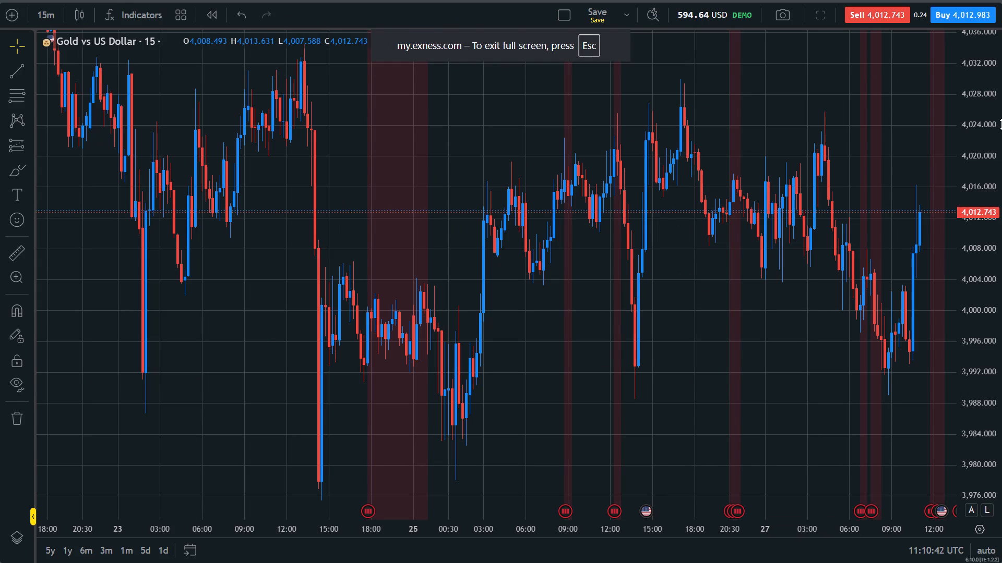
left_click_drag(968, 128, 978, 348)
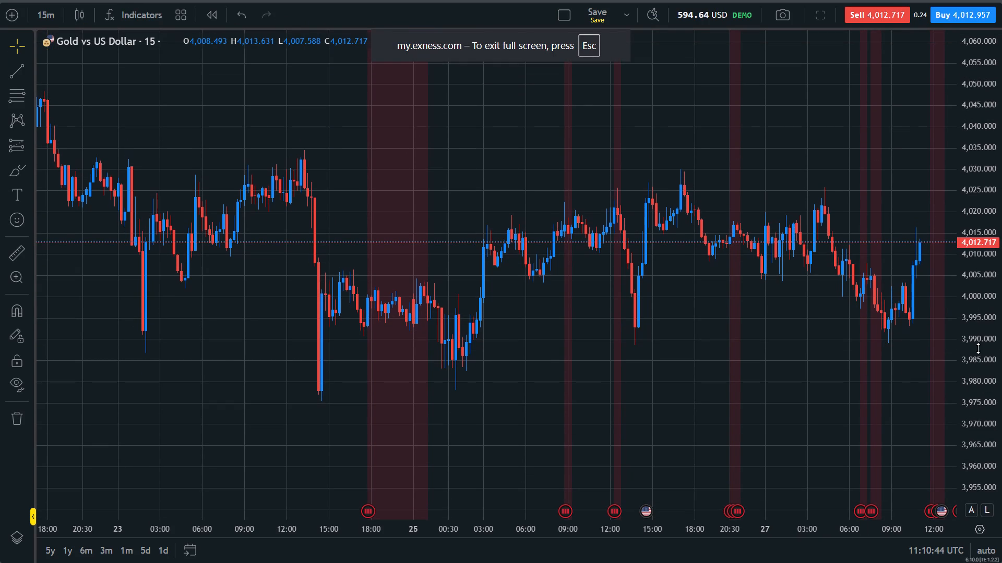
left_click_drag(840, 371, 623, 360)
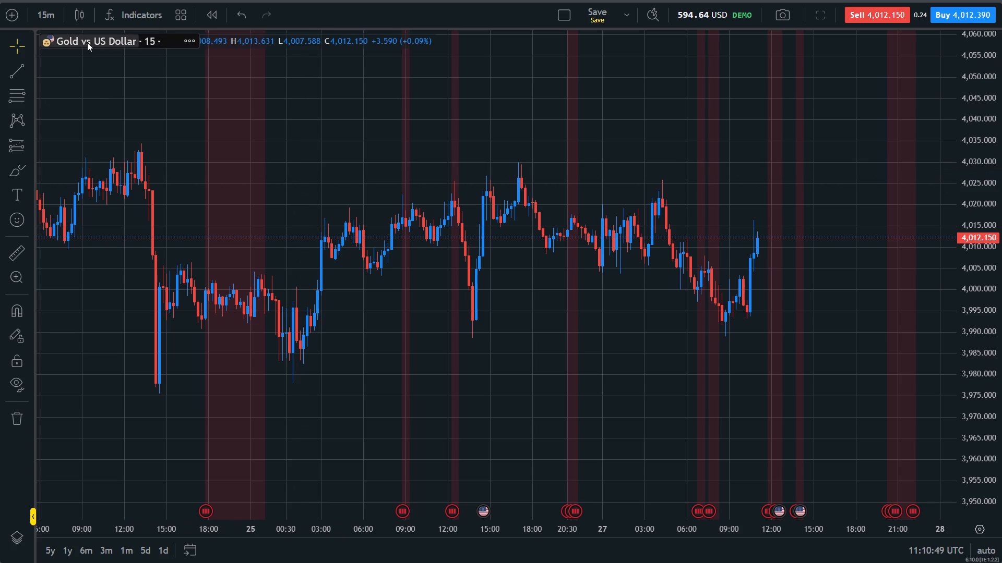
Set the gold chart's timeframe to 1 hour.
left_click(46, 22)
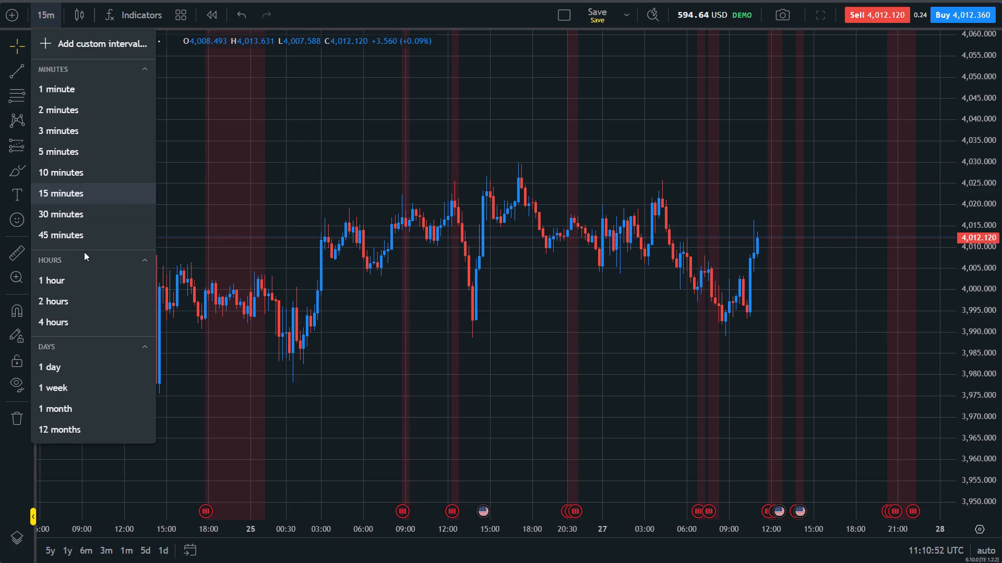
left_click(81, 277)
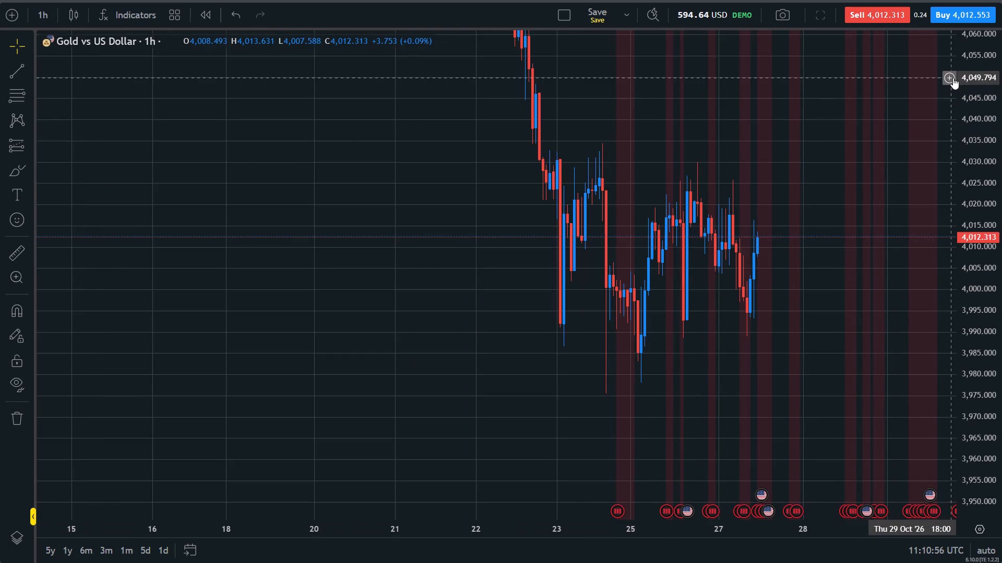
Draw a descending Parallel Channel from 23 to 27 October, upper edge about 4,034 to 4,021, lower edge about 3,986 to 3,972.
left_click_drag(983, 71, 993, 260)
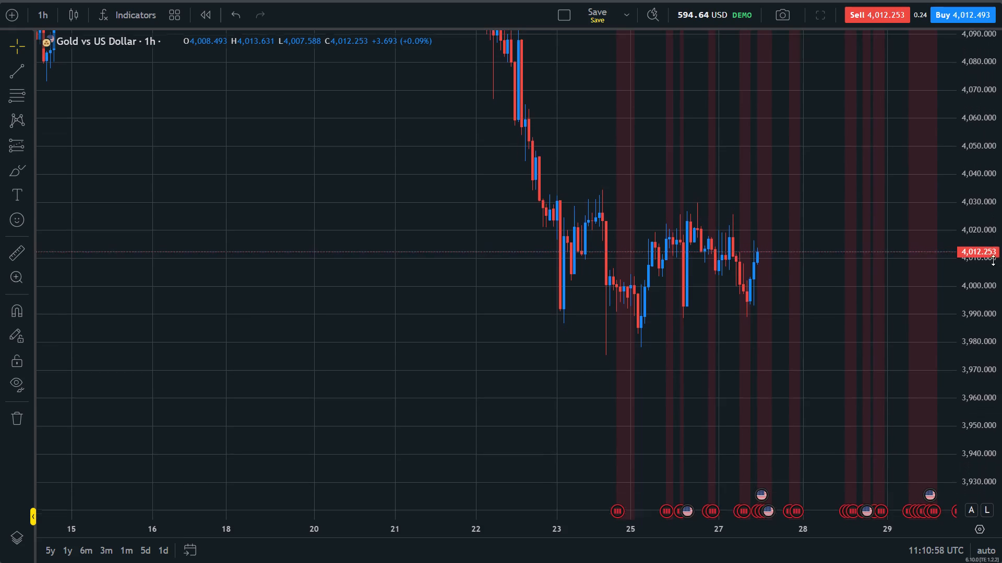
left_click_drag(993, 260, 999, 309)
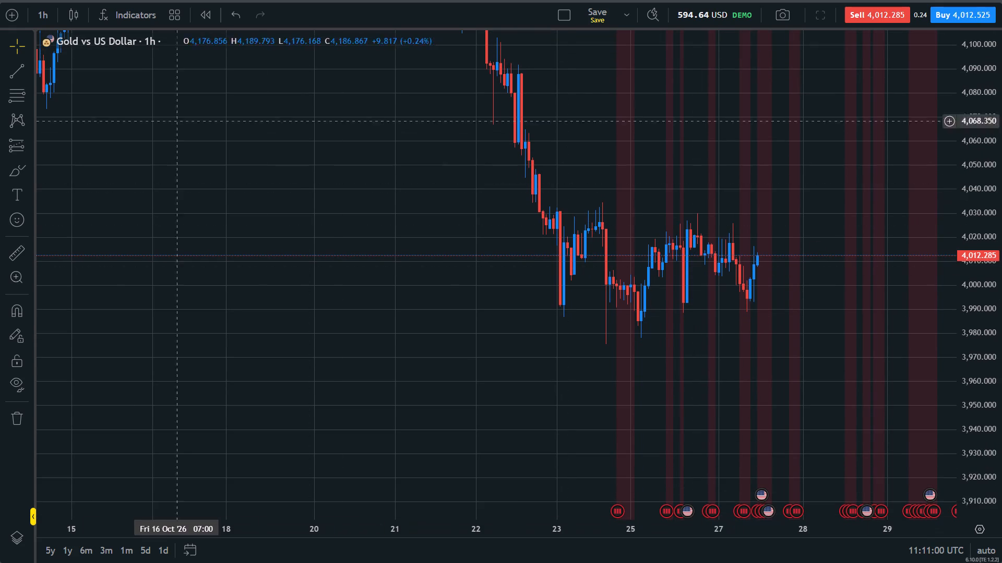
left_click(27, 66)
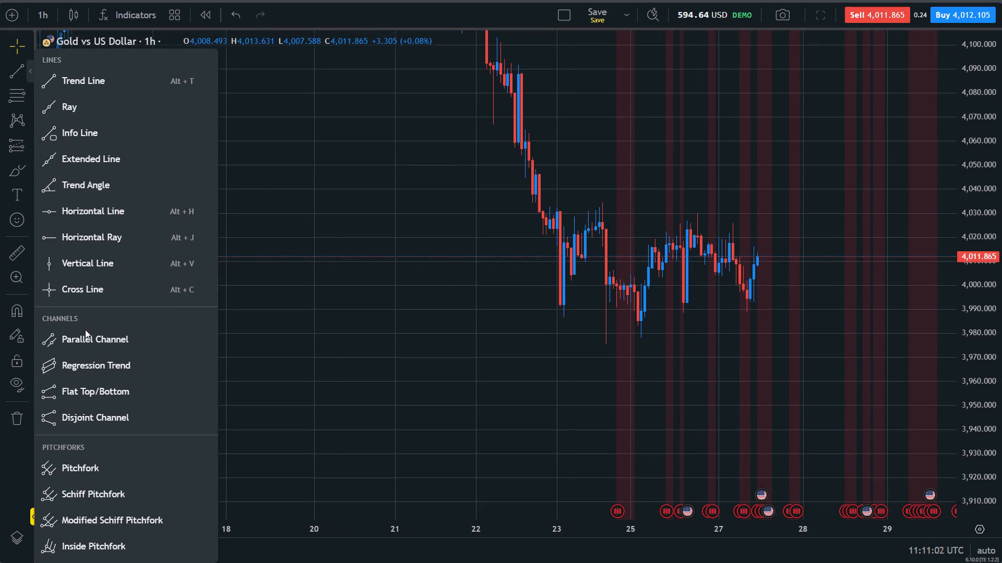
left_click(83, 334)
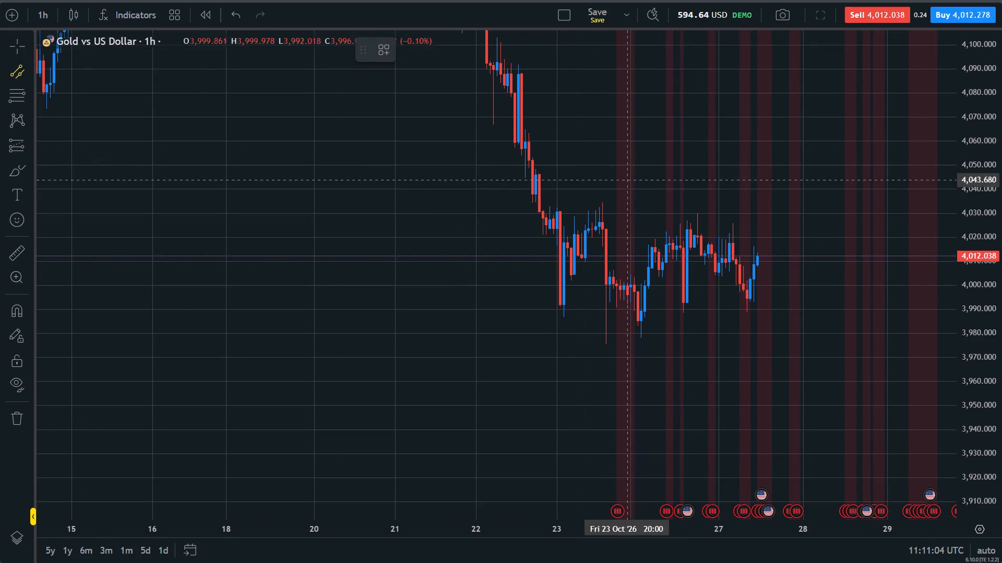
left_click_drag(603, 202, 798, 235)
left_click_drag(798, 235, 800, 352)
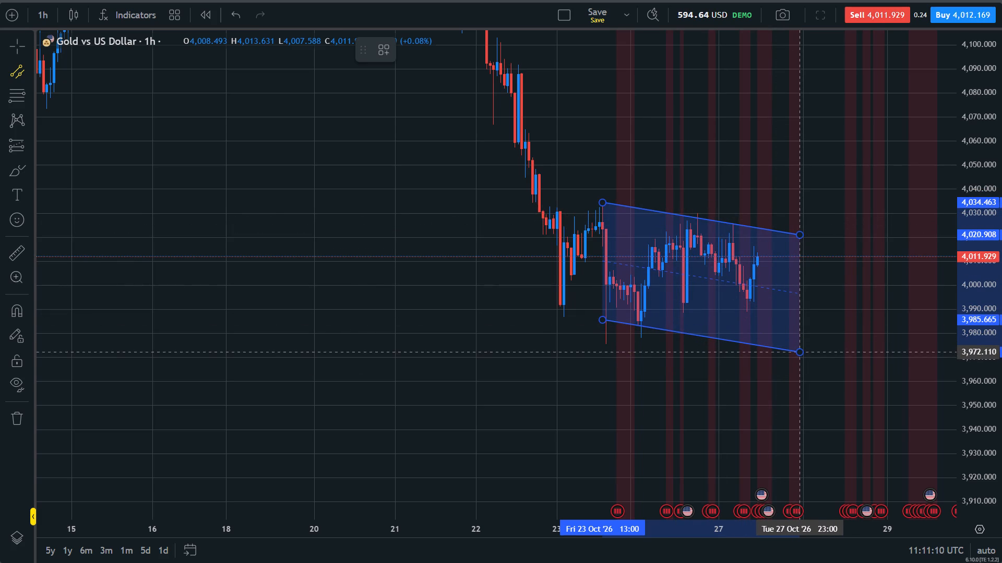
left_click_drag(800, 352, 798, 352)
left_click(798, 352)
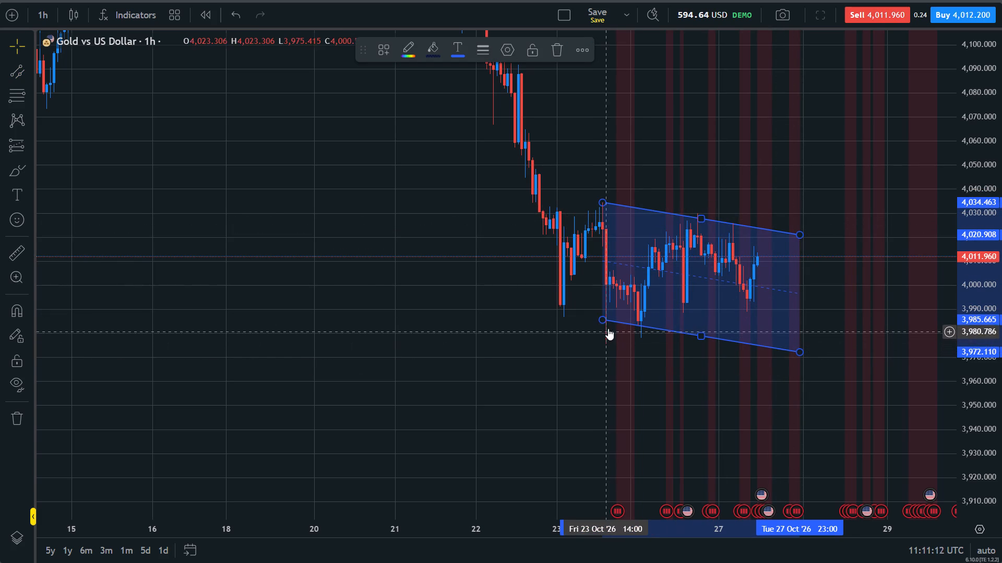
Extend the channel's starting end back along its slope to the 22 October decline, with the lower corner at about 3,991.
left_click_drag(605, 318, 533, 307)
left_click(472, 354)
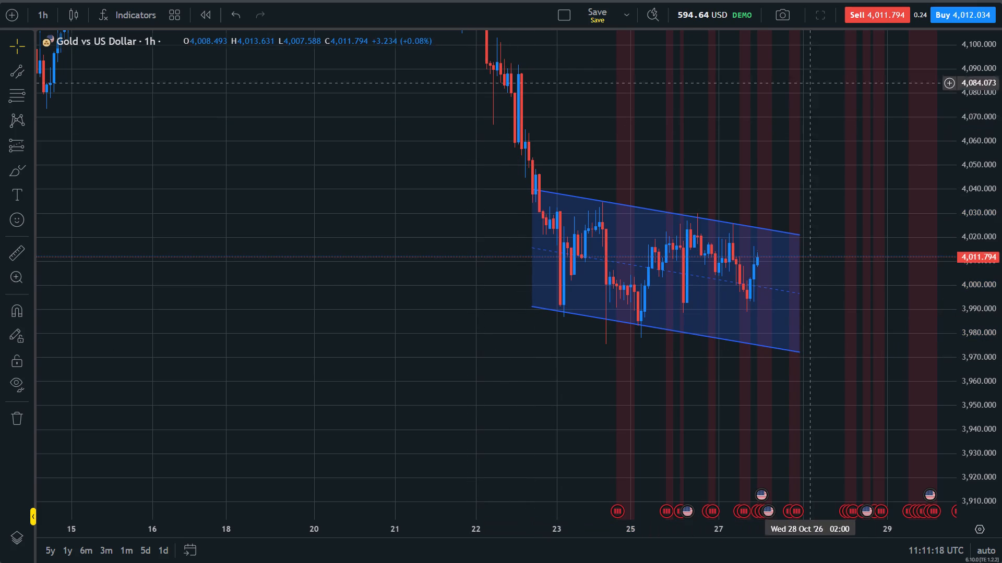
Place a market buy order on XAU/USD with a volume of 0.1 lots.
left_click(921, 13)
left_click(921, 13)
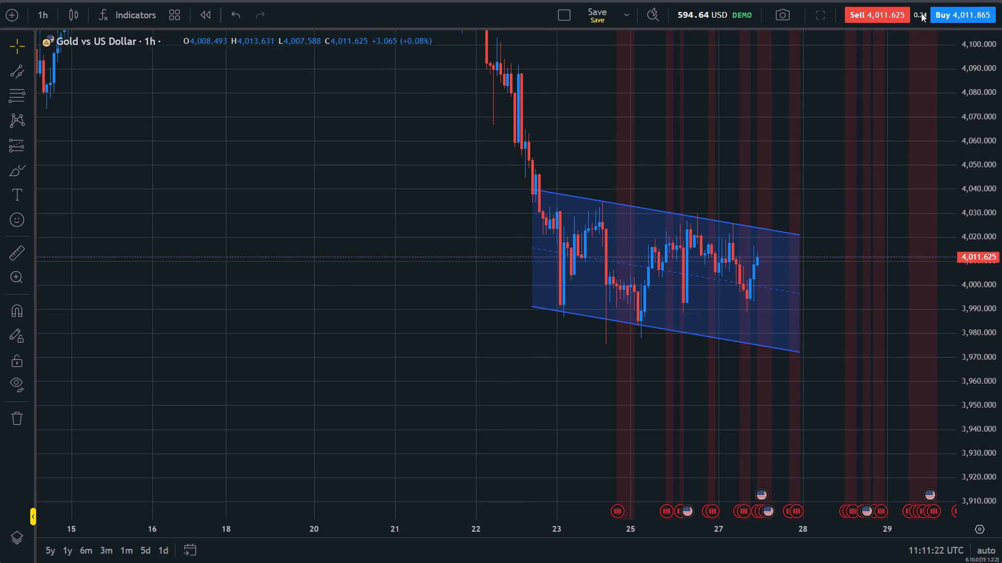
left_click(921, 13)
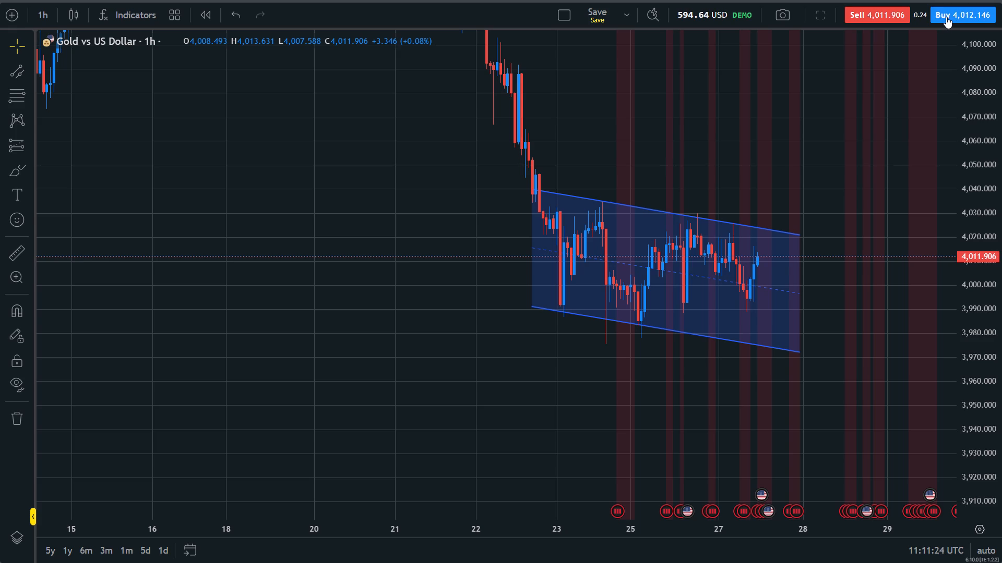
left_click(946, 17)
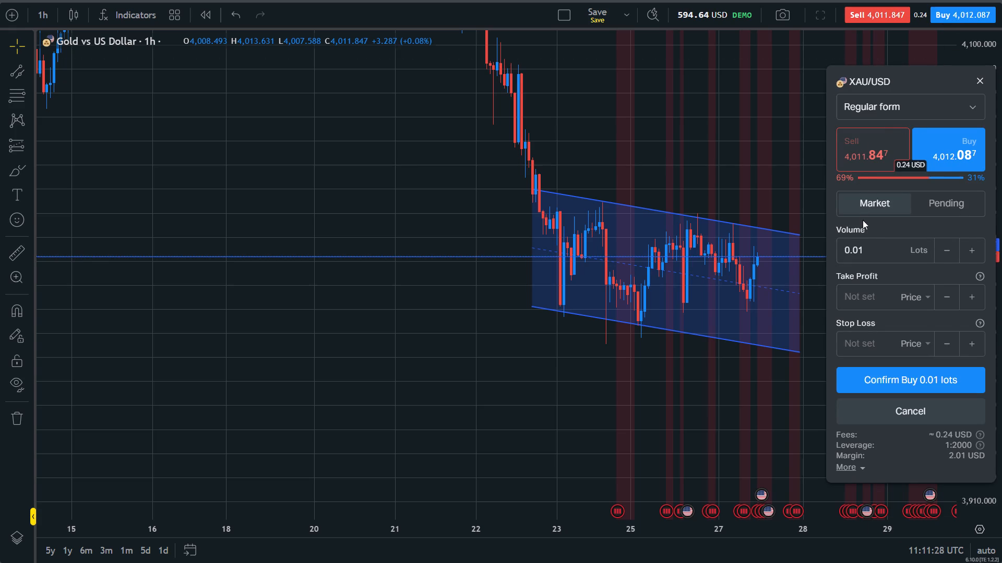
left_click(868, 250)
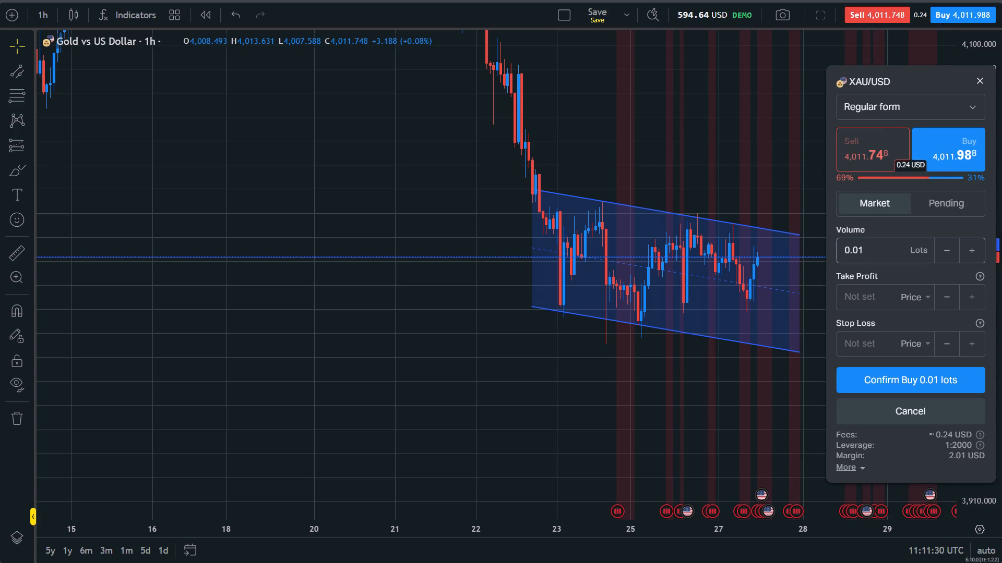
key("BackSpace")
key("BackSpace")
key("1")
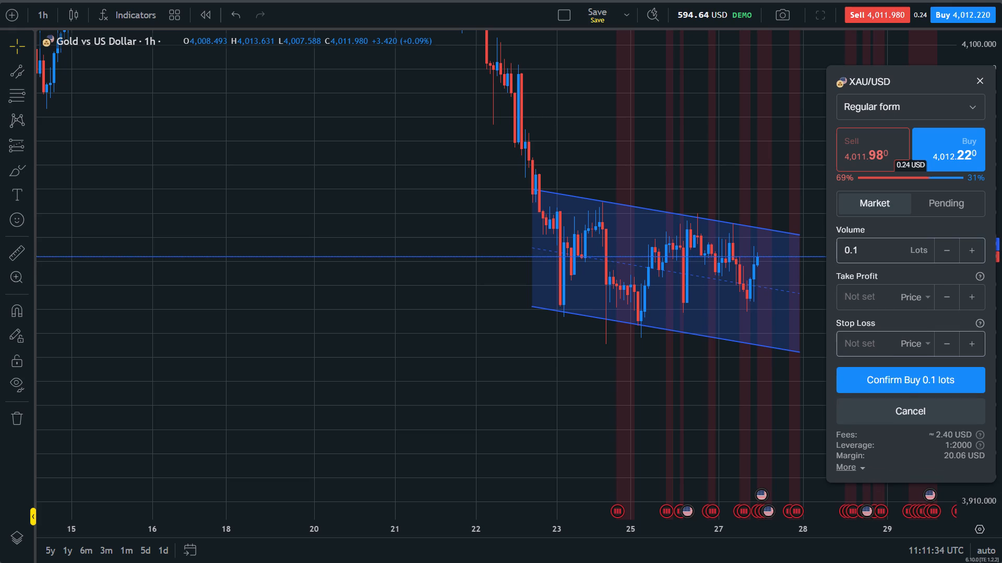
left_click(913, 378)
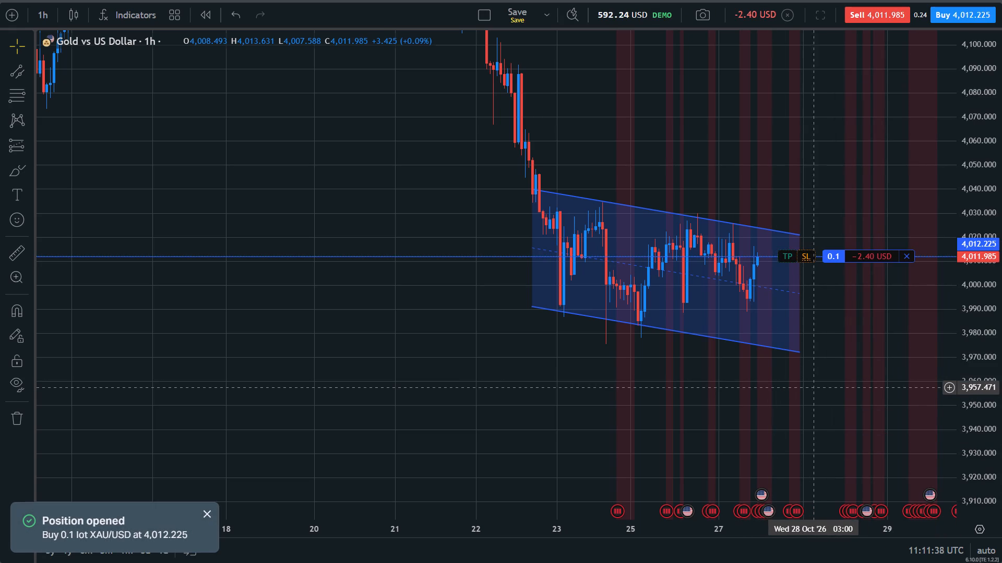
Add a stop loss at 4007.624 to the open XAU/USD buy position.
left_click_drag(816, 387, 665, 367)
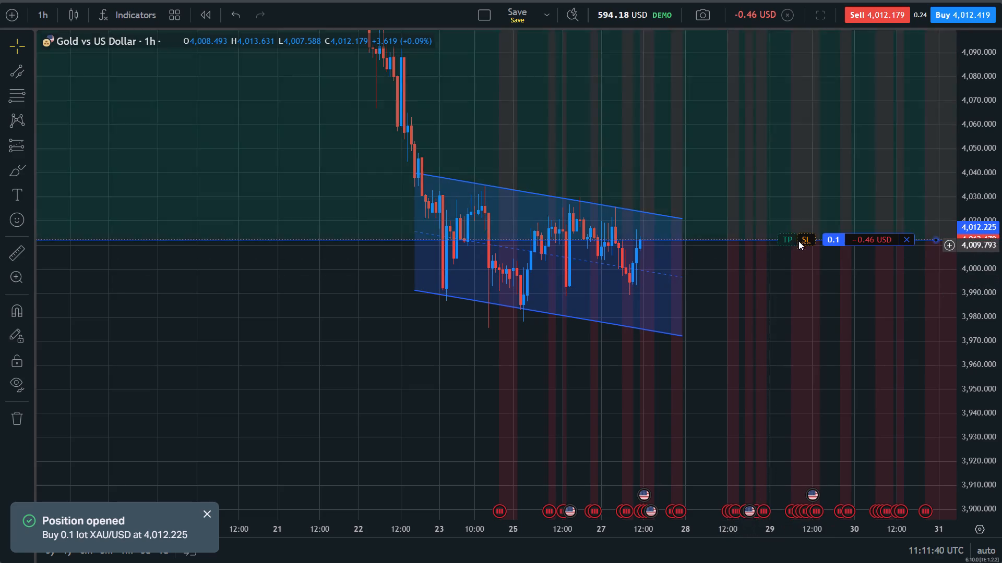
left_click_drag(806, 236, 811, 250)
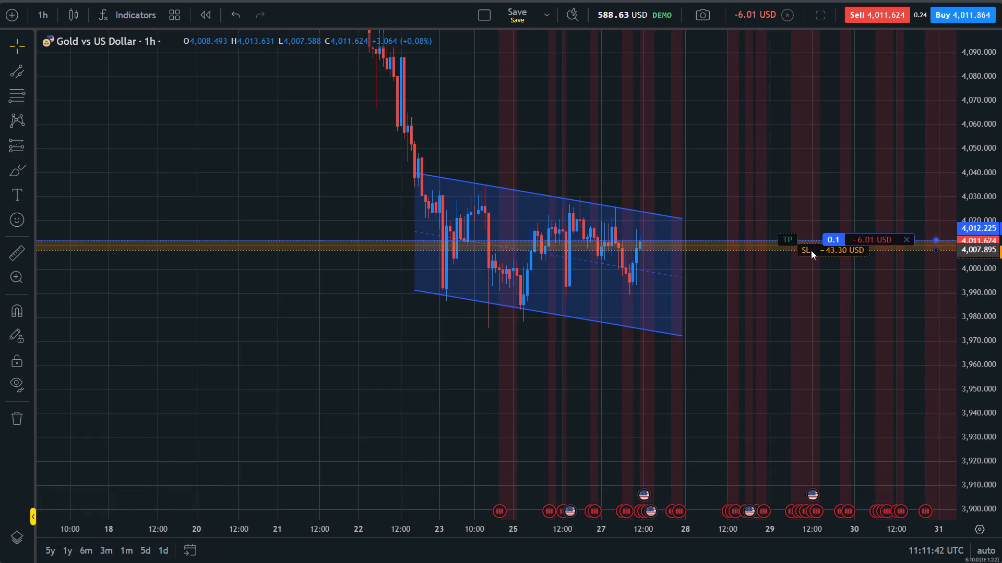
left_click_drag(811, 250, 812, 251)
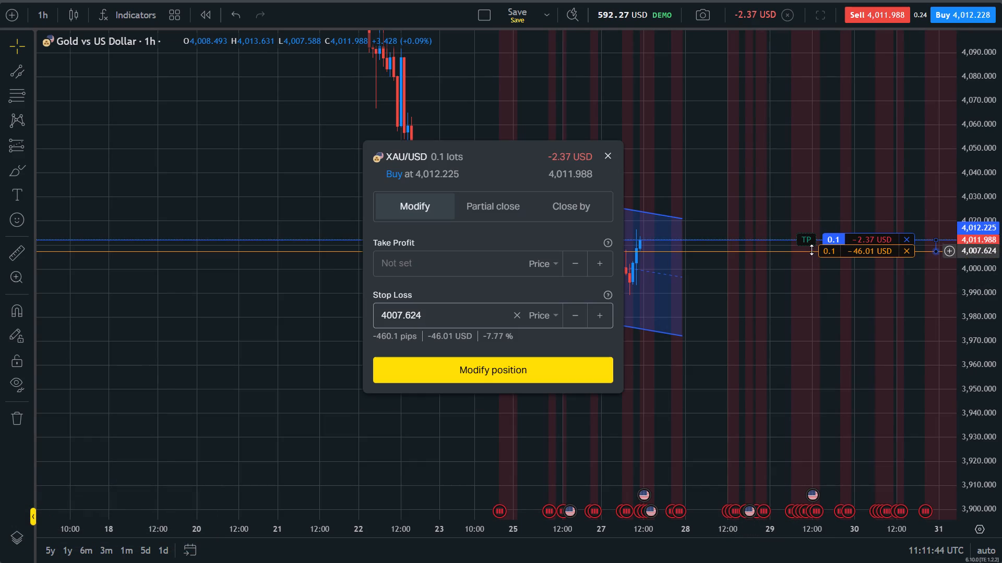
left_click(582, 377)
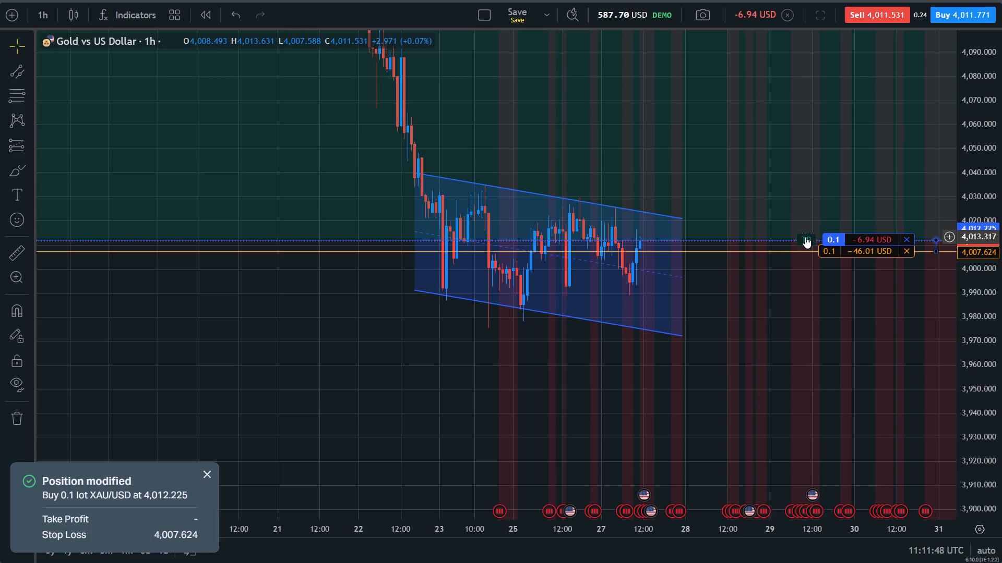
Add a take profit at 4022.263, near the channel's upper edge, to the open XAU/USD buy position.
left_click_drag(805, 237, 809, 220)
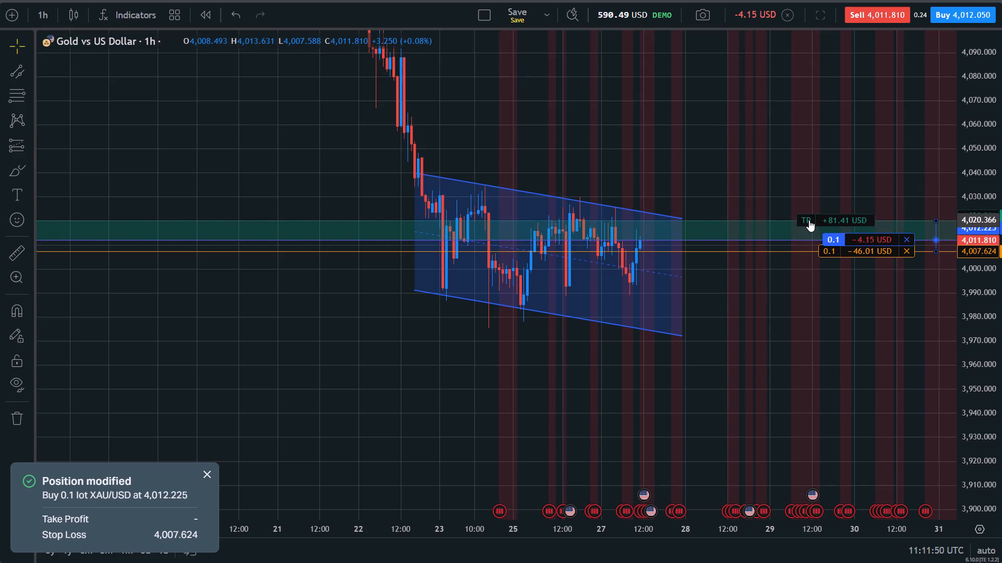
left_click_drag(809, 220, 809, 217)
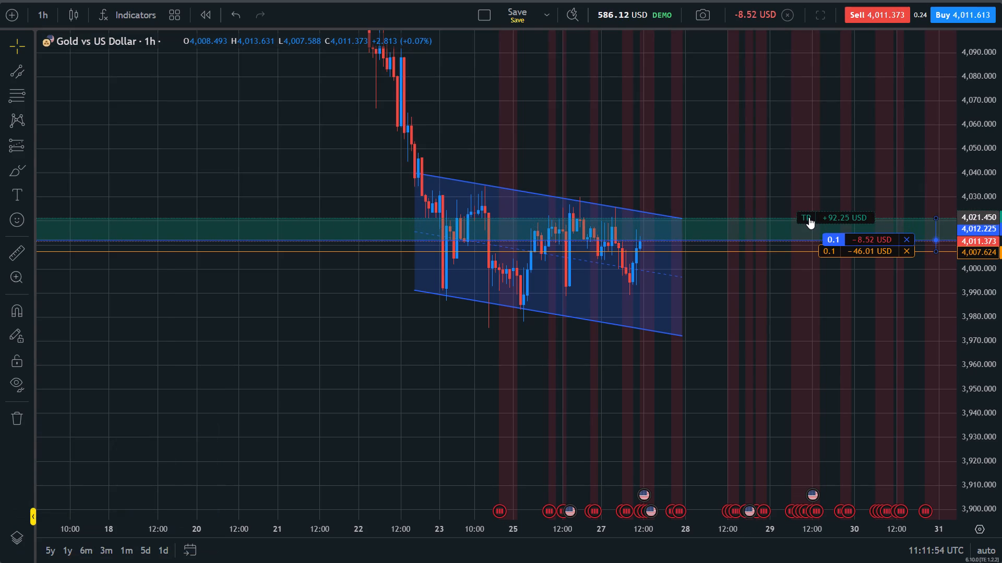
left_click_drag(809, 217, 812, 215)
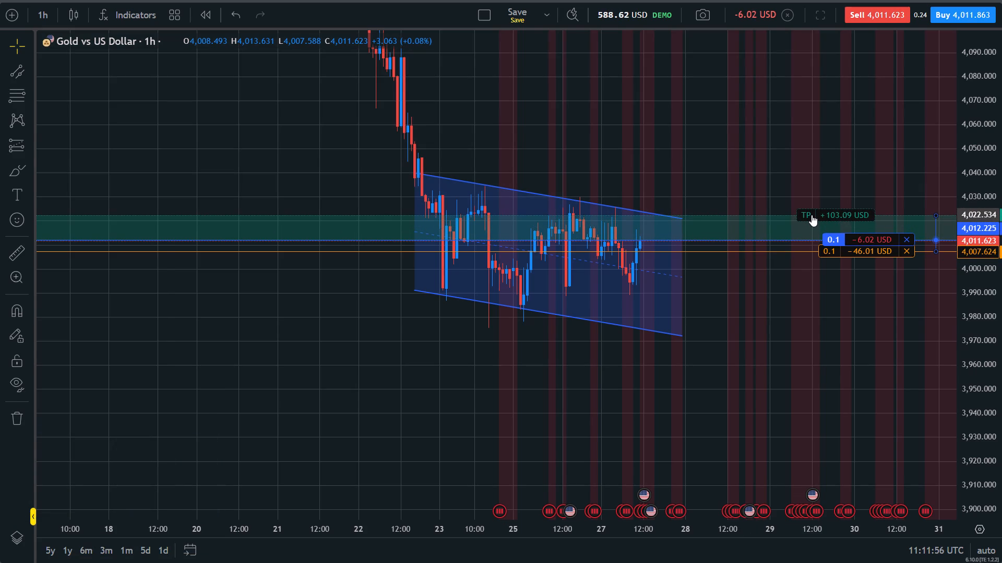
left_click_drag(812, 215, 812, 215)
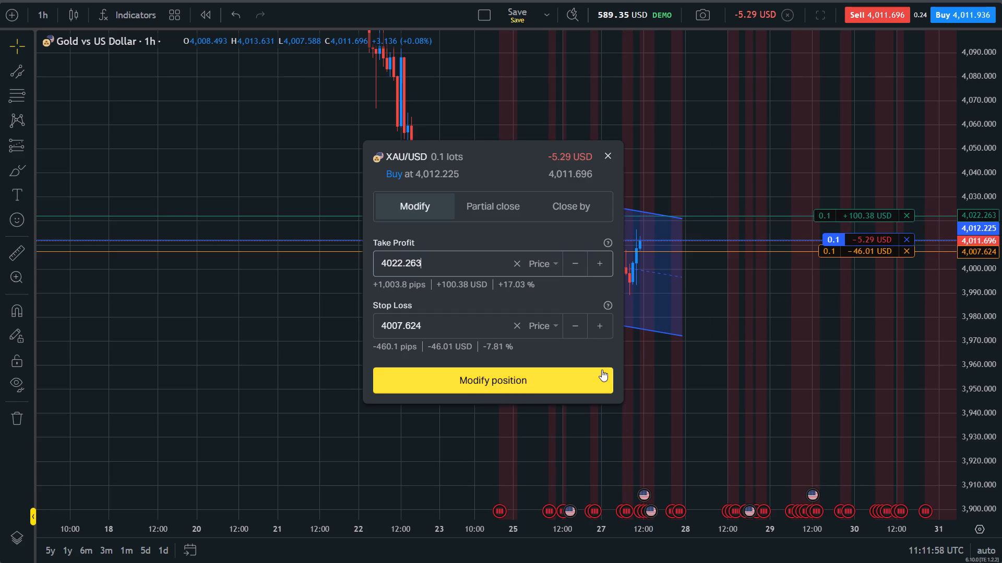
left_click(602, 370)
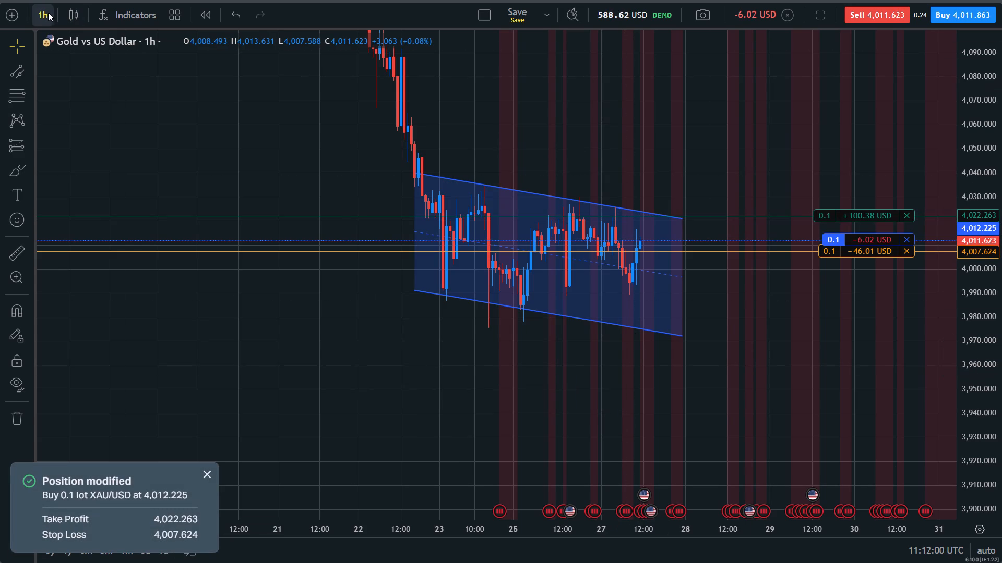
Switch the XAU/USD chart to the 5-minute interval.
left_click(46, 13)
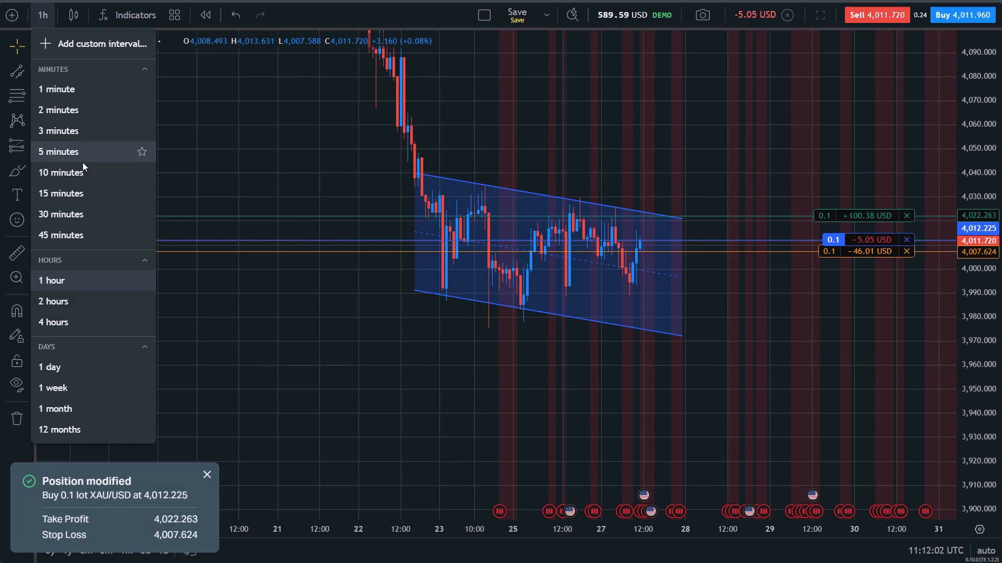
left_click(82, 156)
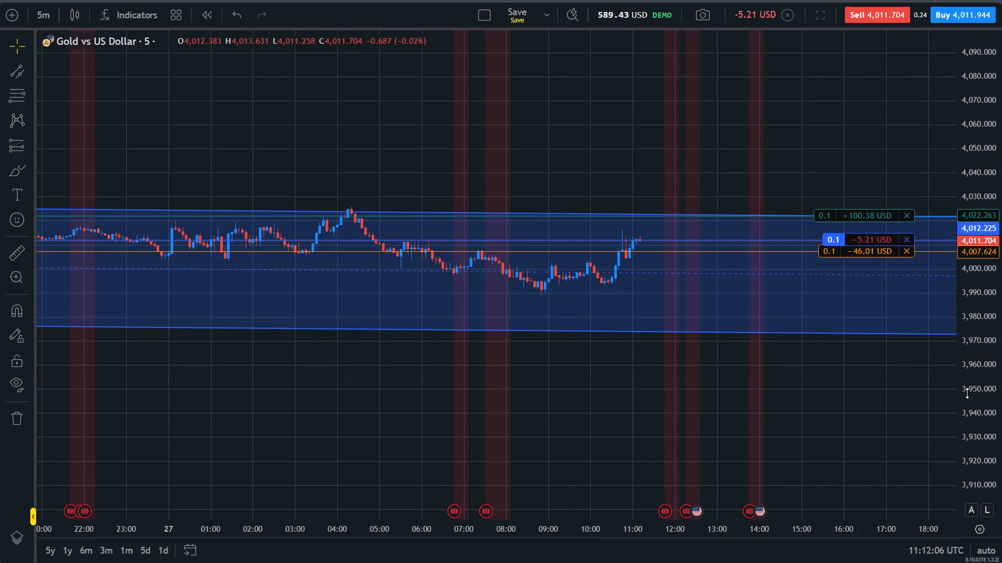
Examine the 27 October price action around the entry, stop loss and take profit levels inside the channel.
left_click_drag(967, 393, 939, 131)
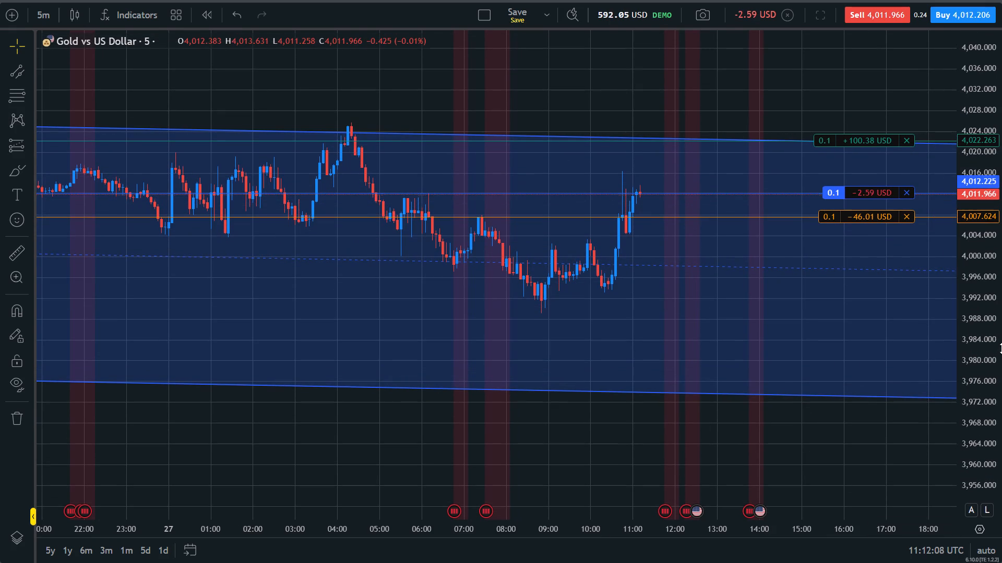
left_click_drag(988, 390, 979, 303)
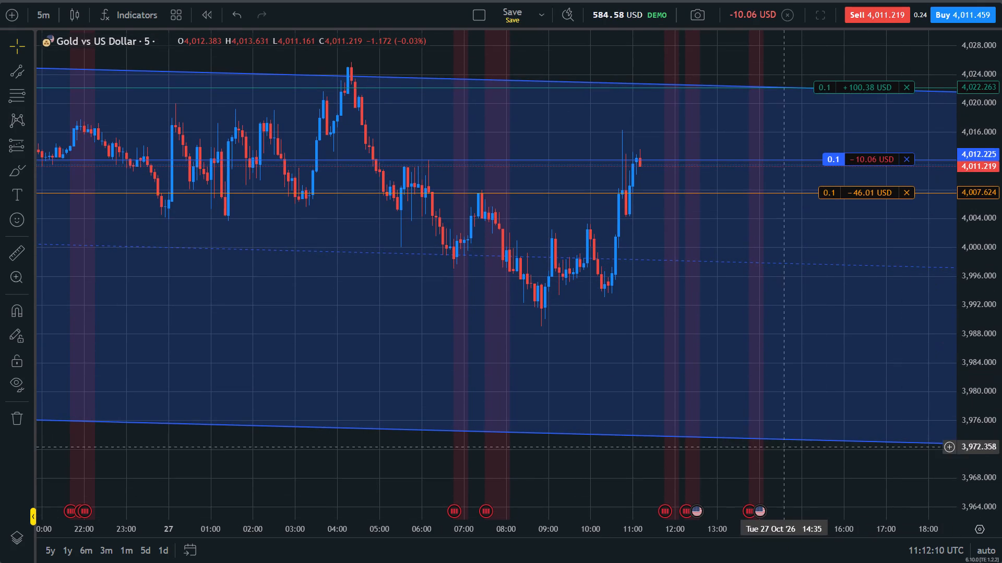
left_click_drag(821, 471, 692, 498)
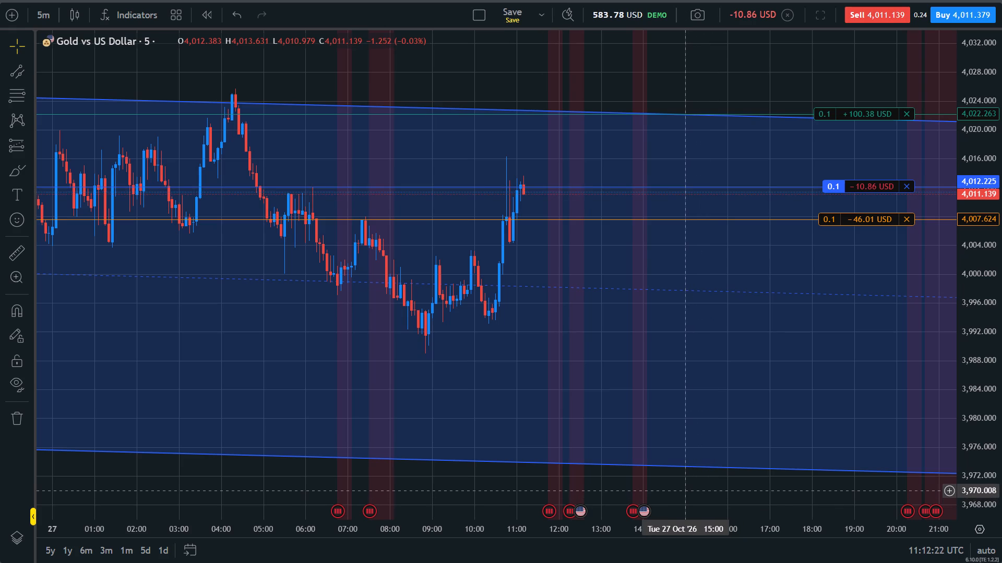
left_click_drag(684, 491, 805, 492)
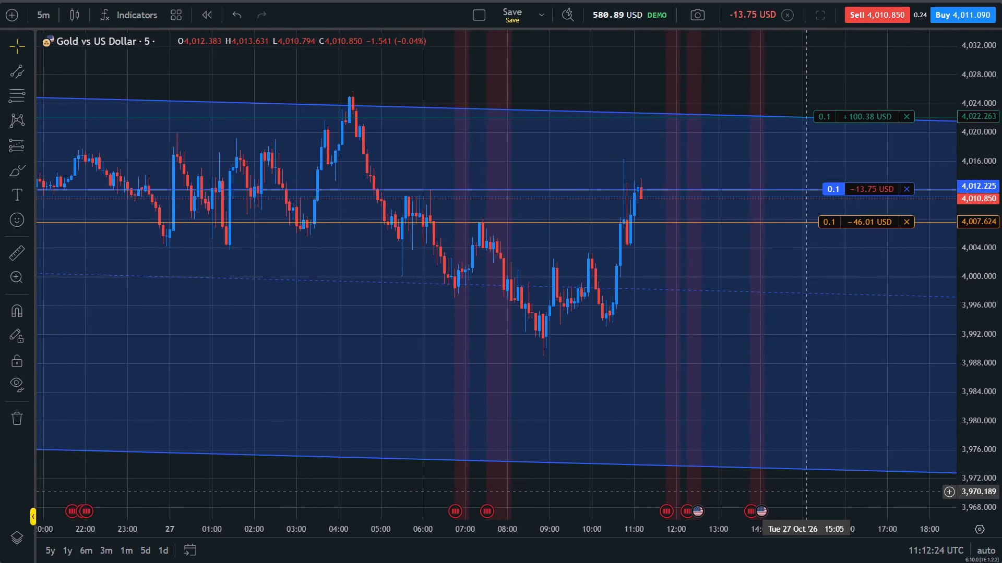
left_click_drag(805, 492, 756, 490)
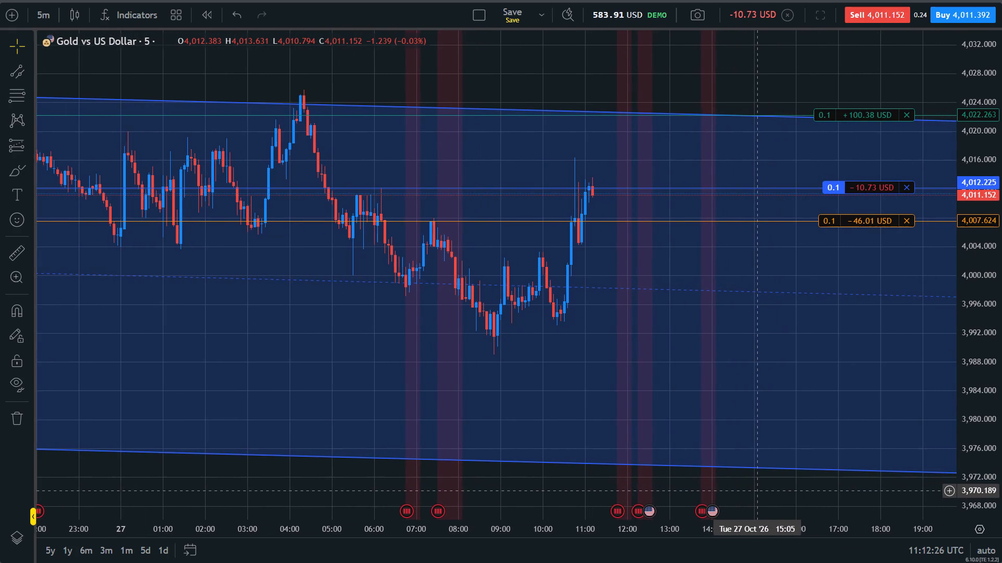
left_click_drag(756, 490, 746, 486)
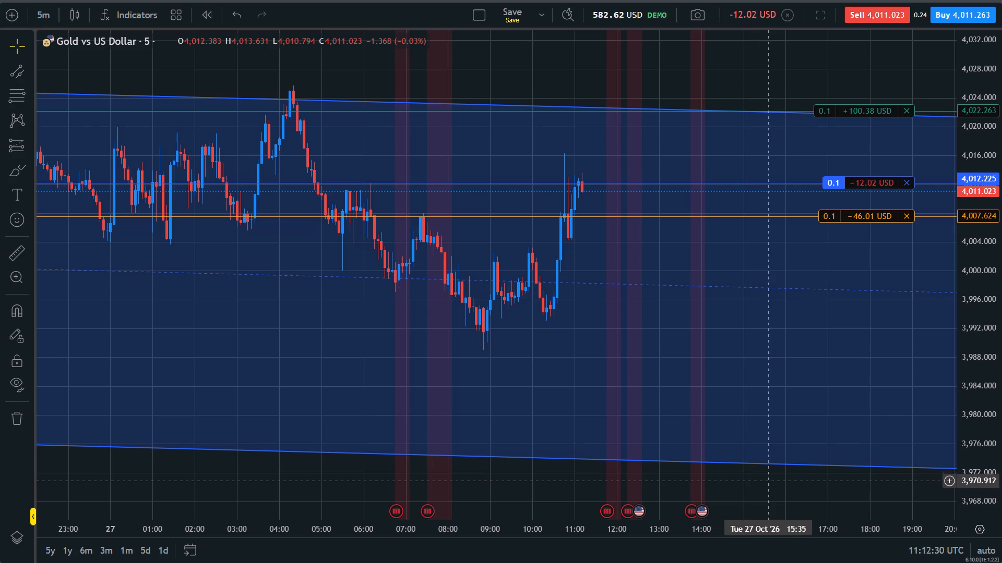
left_click_drag(769, 482, 766, 471)
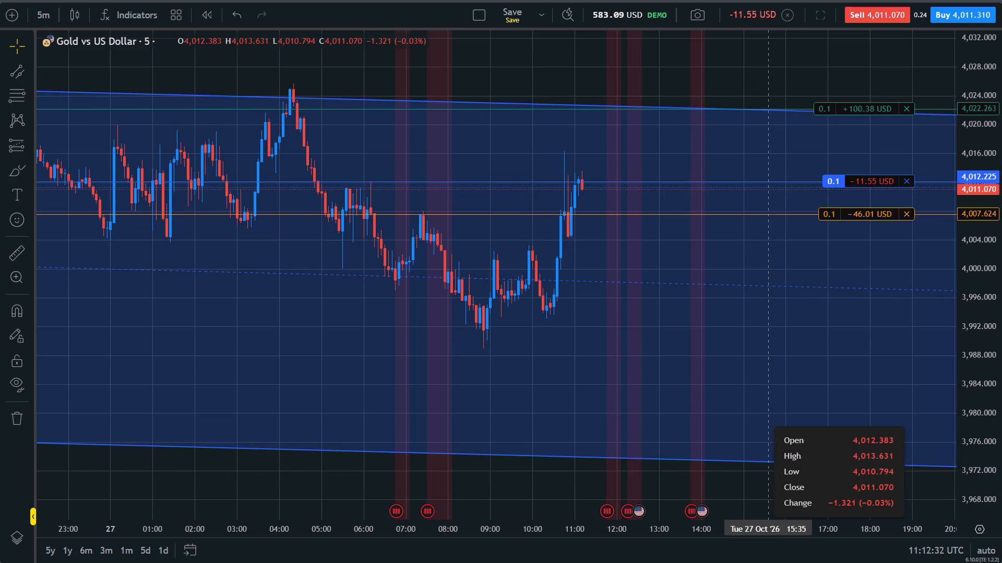
left_click_drag(766, 471, 762, 470)
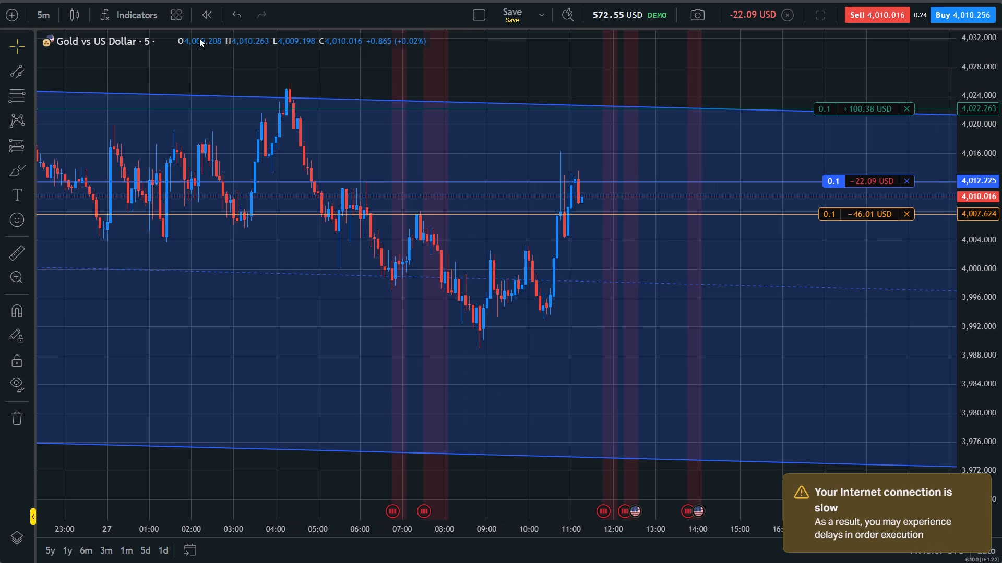
Add two EMA Cross indicators to the XAU/USD chart.
left_click(144, 14)
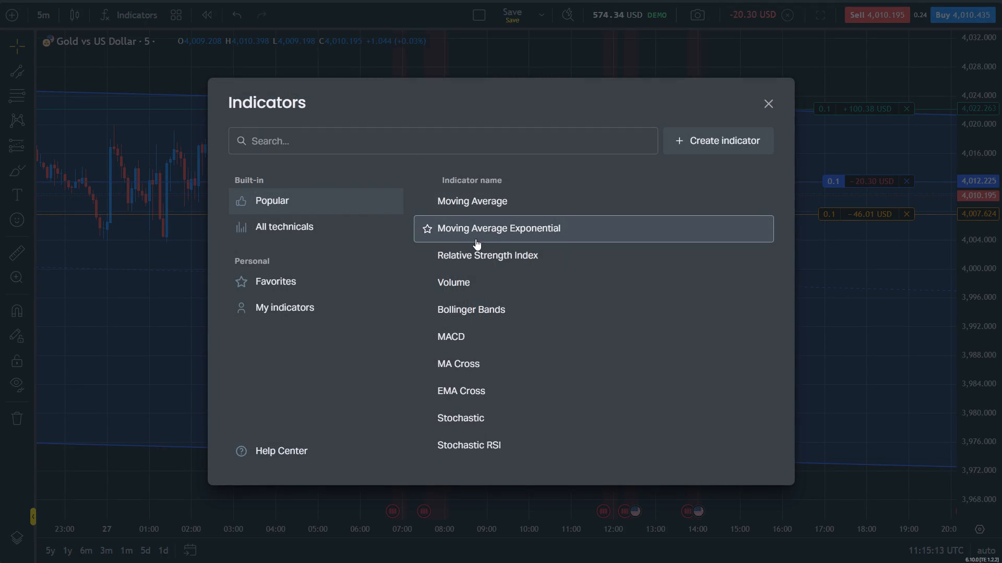
scroll(486, 232, "down", 1)
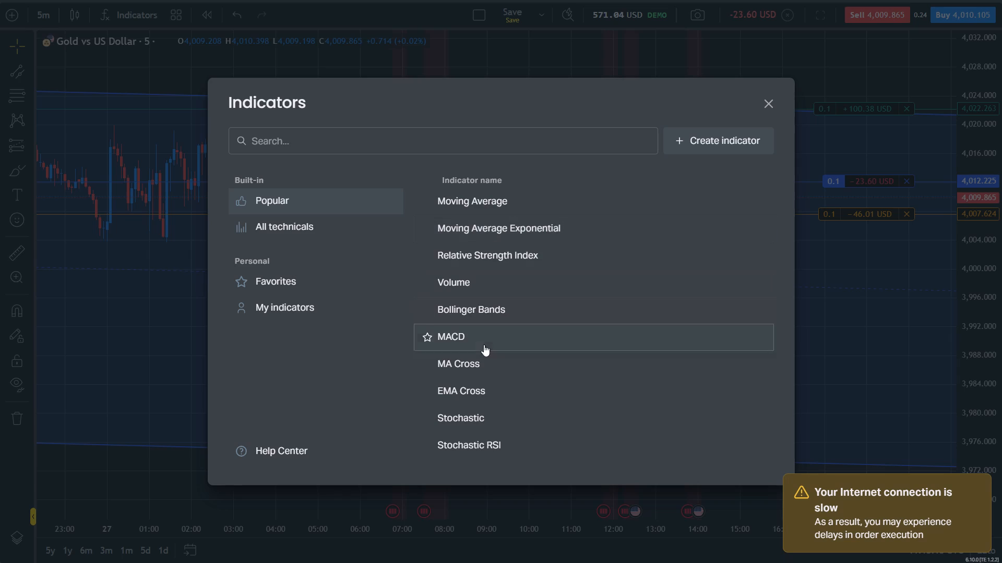
left_click(479, 389)
left_click(479, 389)
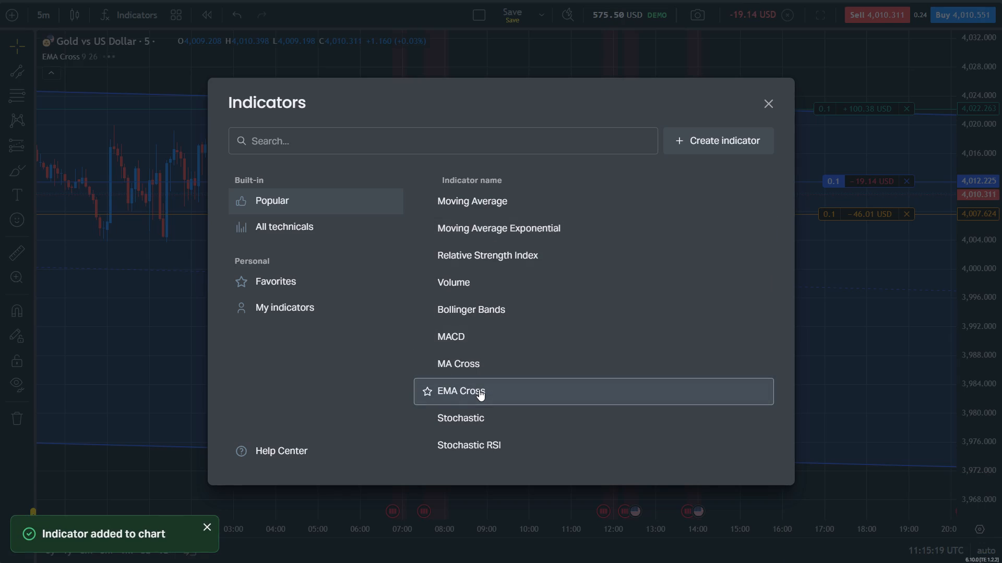
left_click(771, 103)
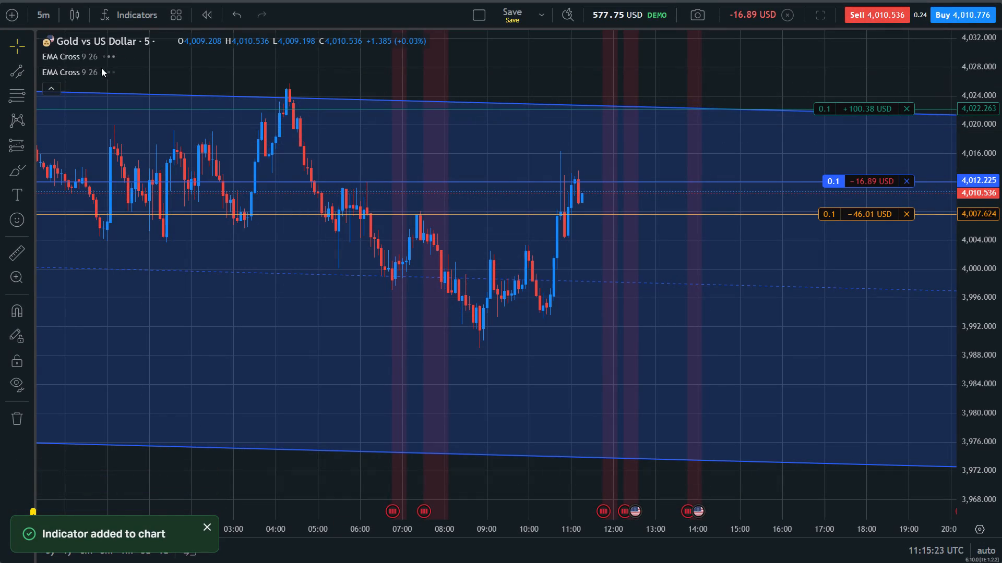
Set the Short length of the second EMA Cross indicator to 15.
left_click(105, 74)
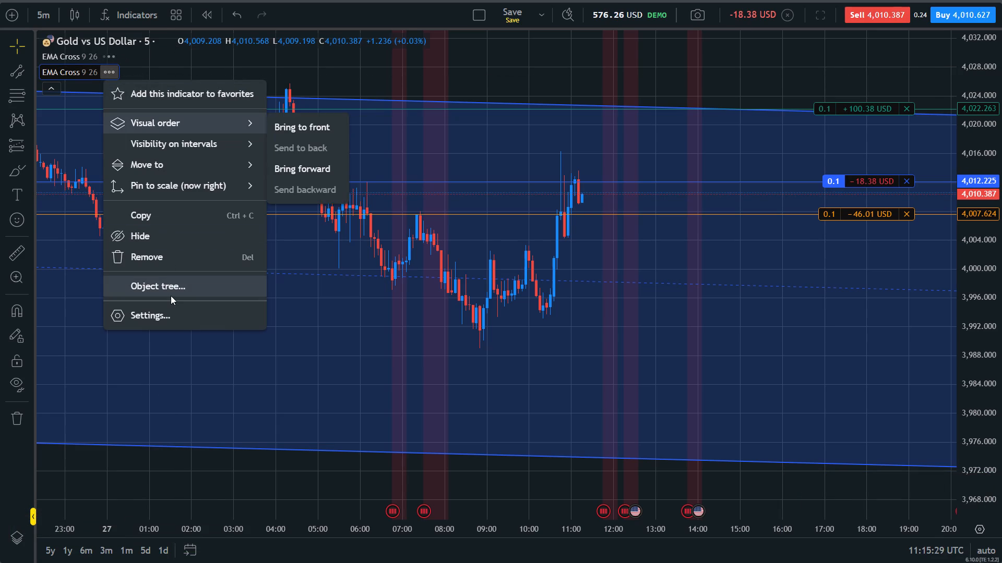
left_click(169, 315)
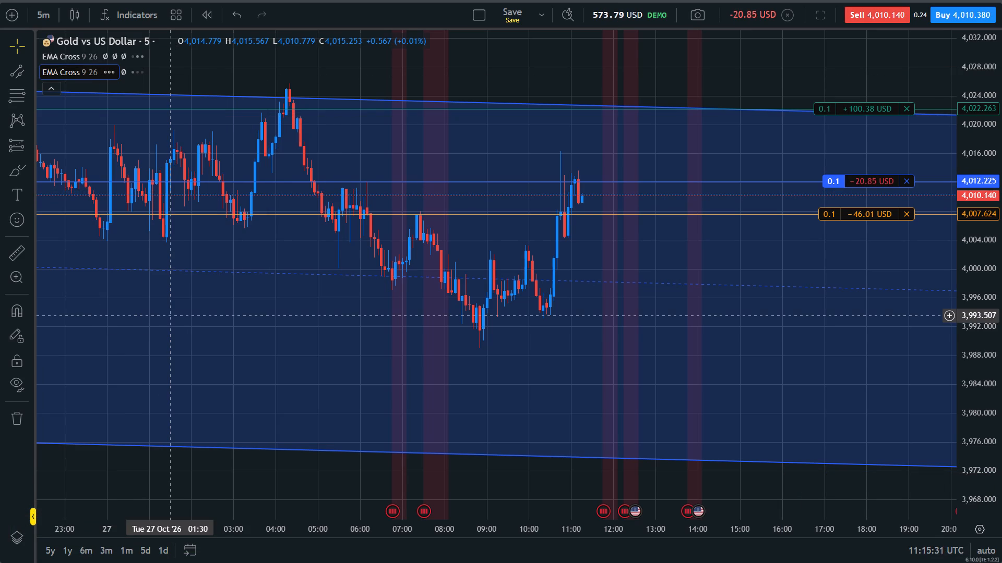
left_click(91, 74)
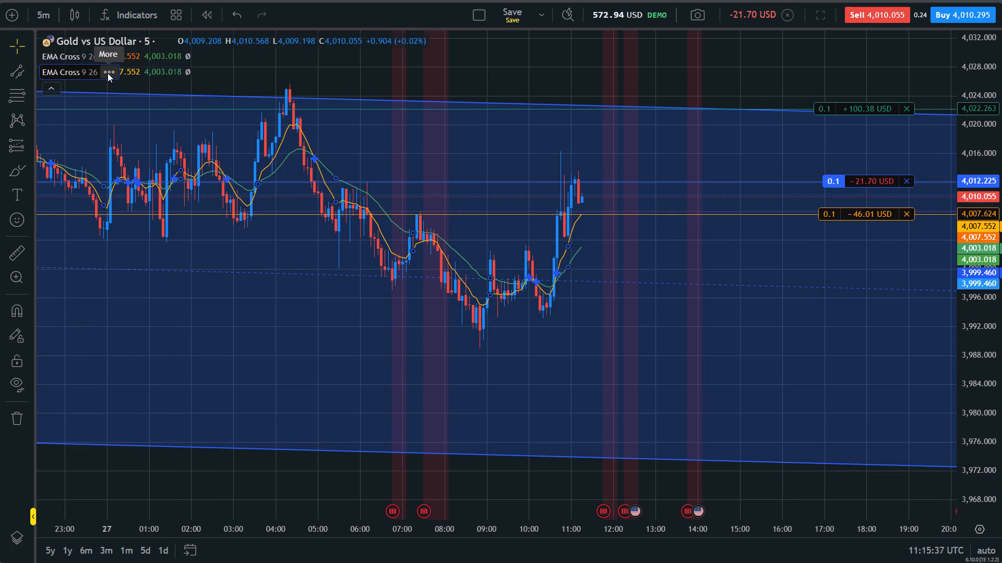
left_click(108, 73)
left_click(159, 311)
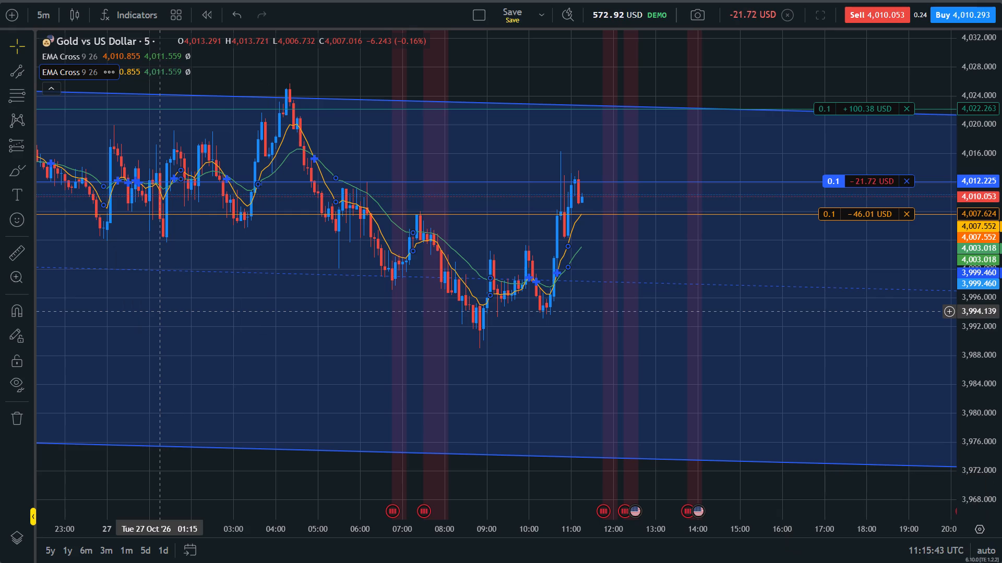
left_click(75, 73)
left_click(104, 73)
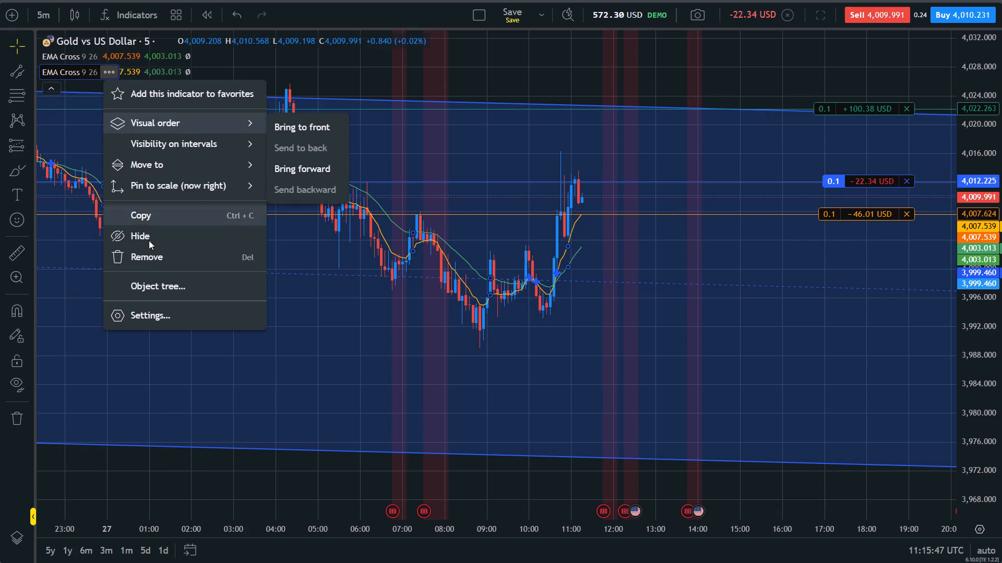
left_click(174, 314)
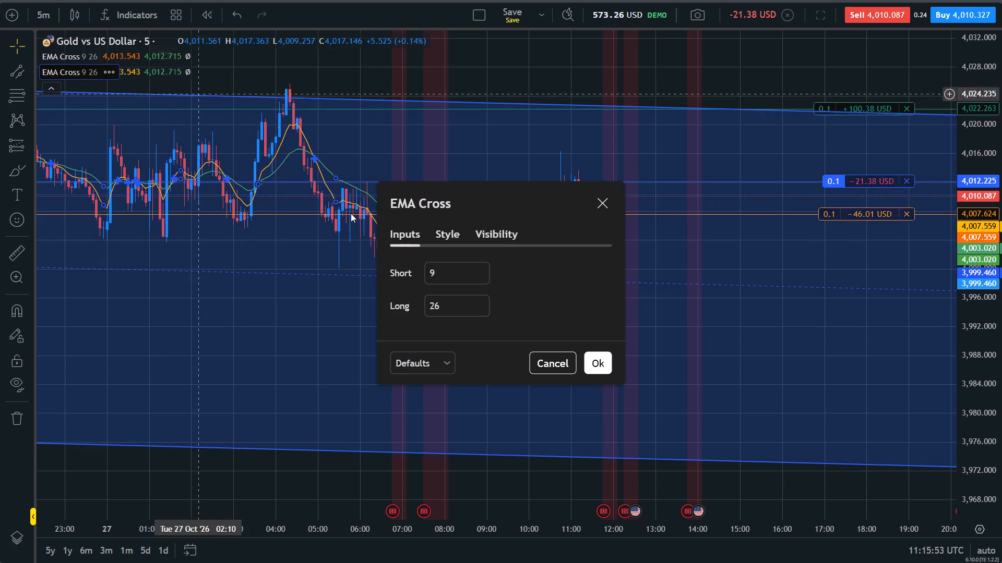
left_click(440, 269)
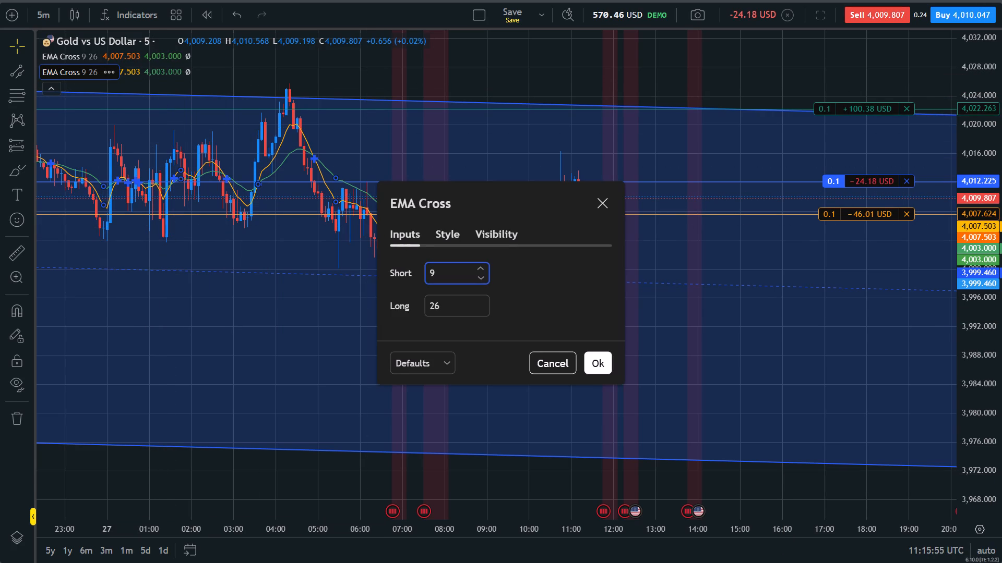
key("BackSpace")
type("15")
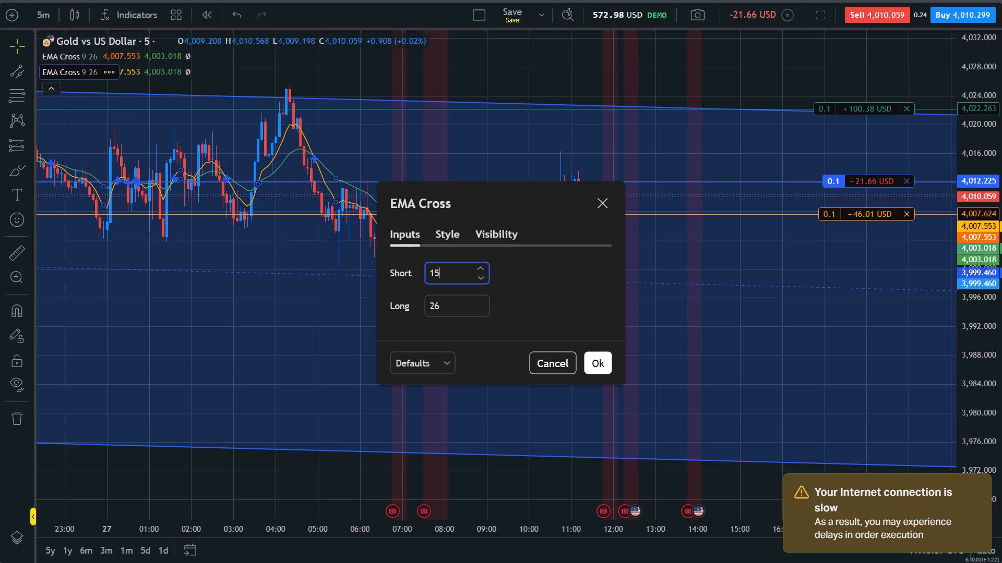
left_click(594, 358)
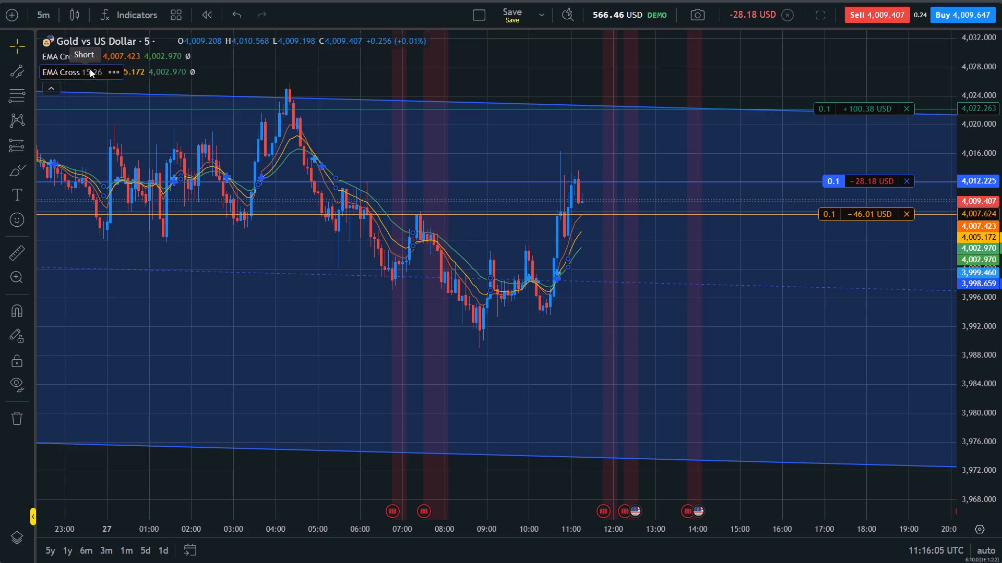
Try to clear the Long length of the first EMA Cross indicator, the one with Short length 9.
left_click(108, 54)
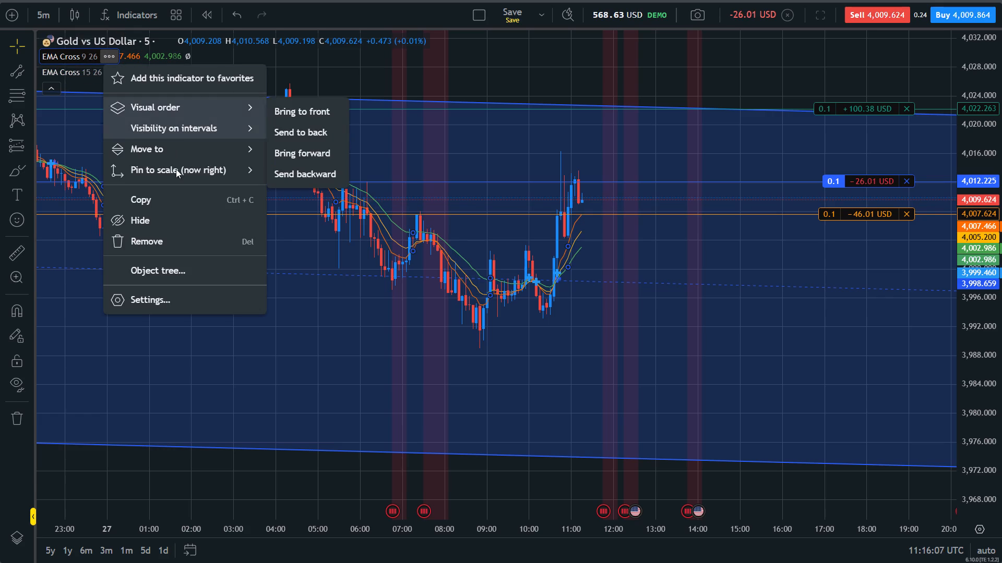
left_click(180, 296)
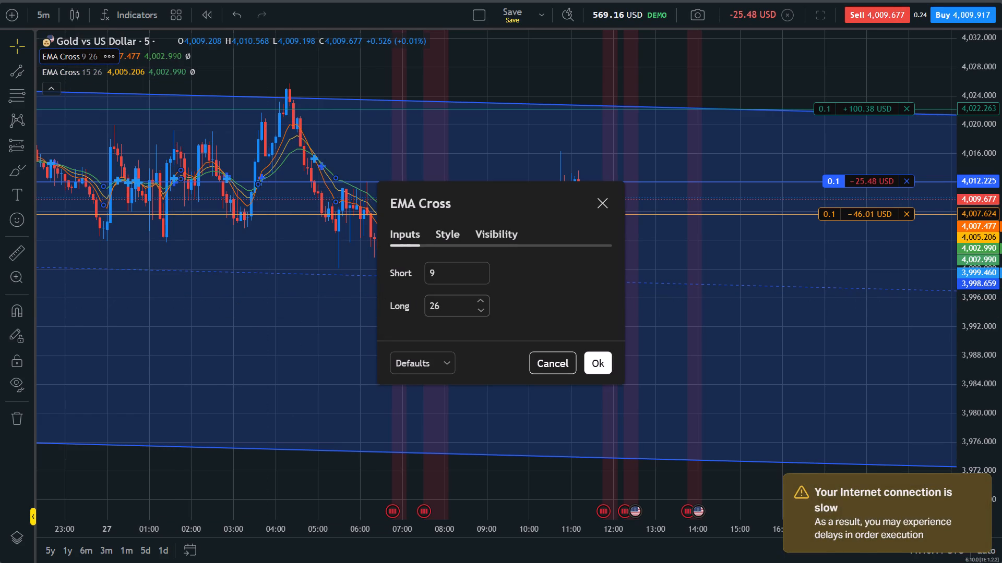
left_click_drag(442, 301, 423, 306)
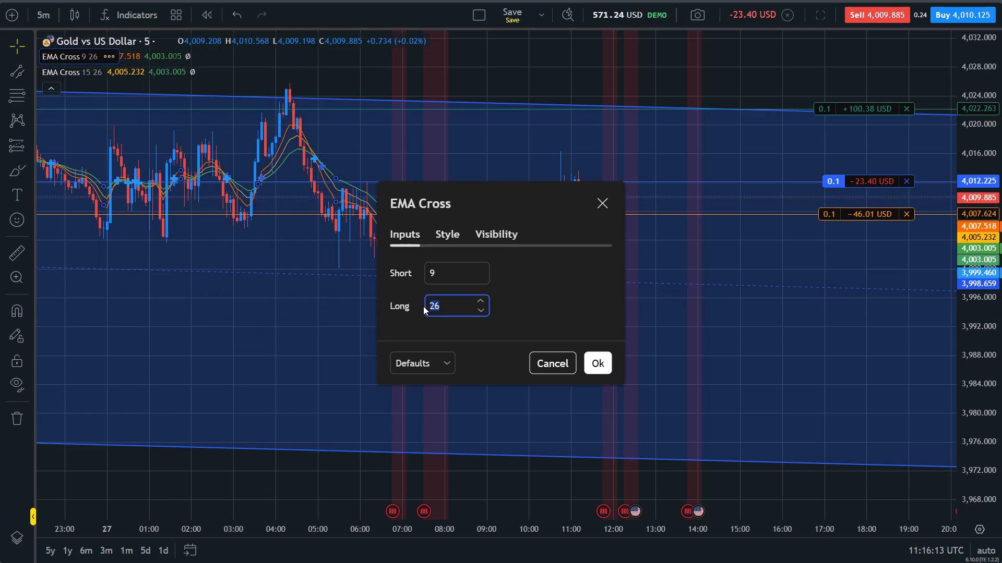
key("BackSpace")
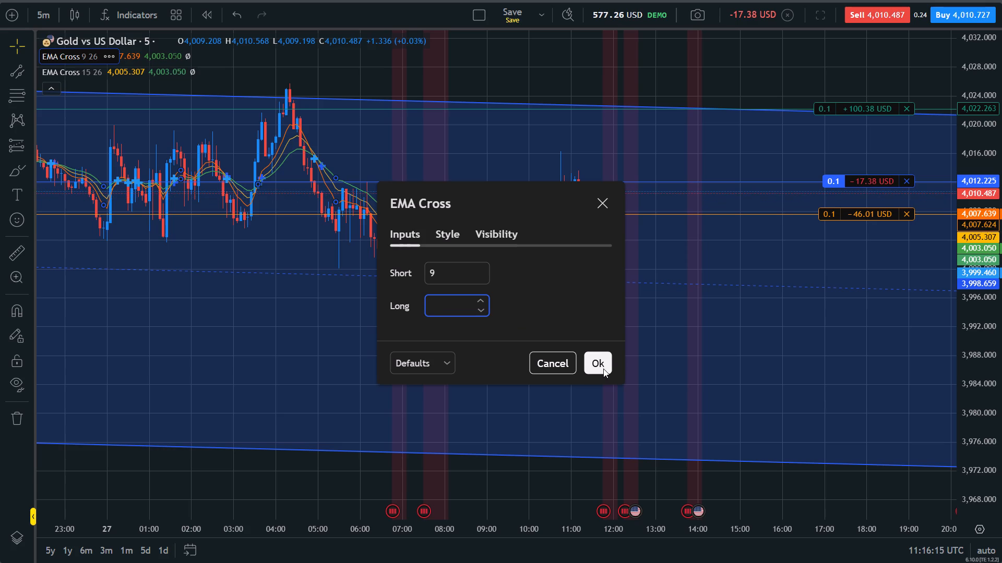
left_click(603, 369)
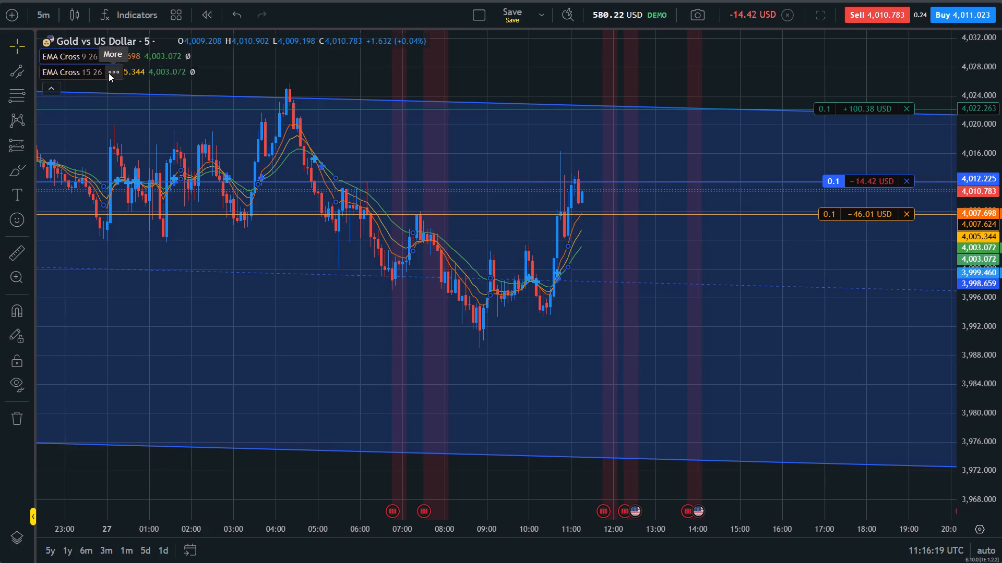
Clear the Long length of the second EMA Cross indicator, the one with Short length 15, and apply the settings.
left_click(109, 73)
left_click(158, 307)
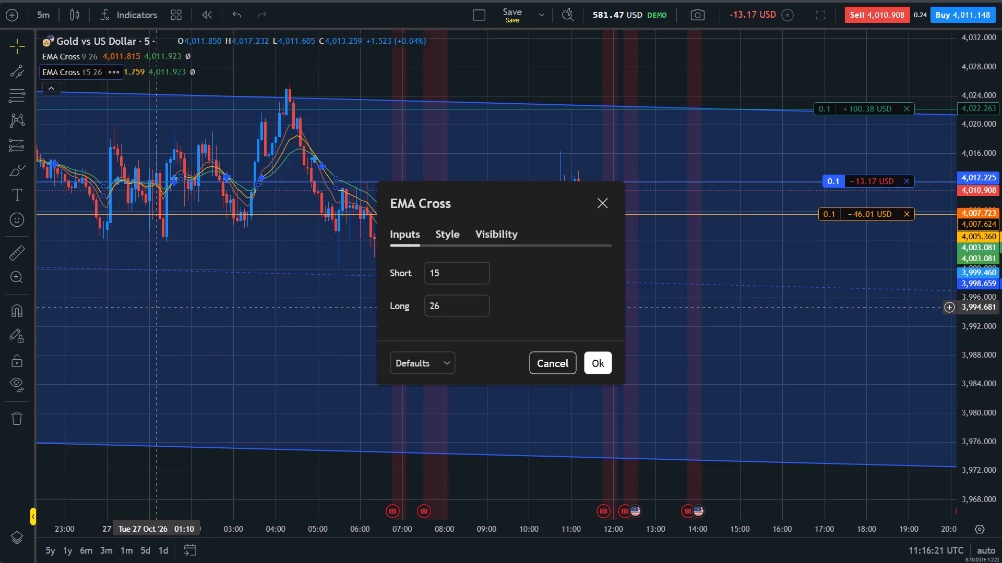
left_click(458, 307)
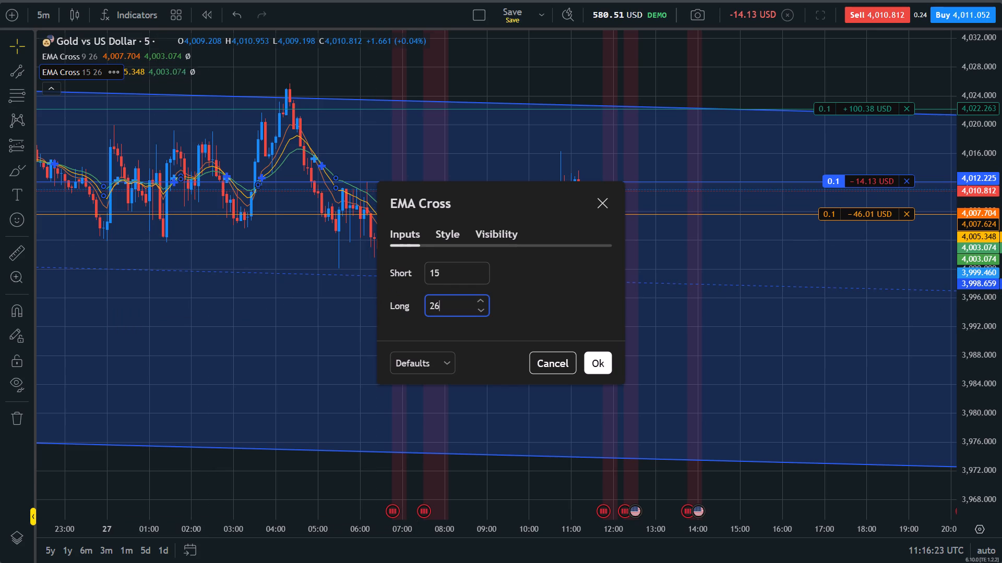
key("BackSpace")
key("BackSpace")
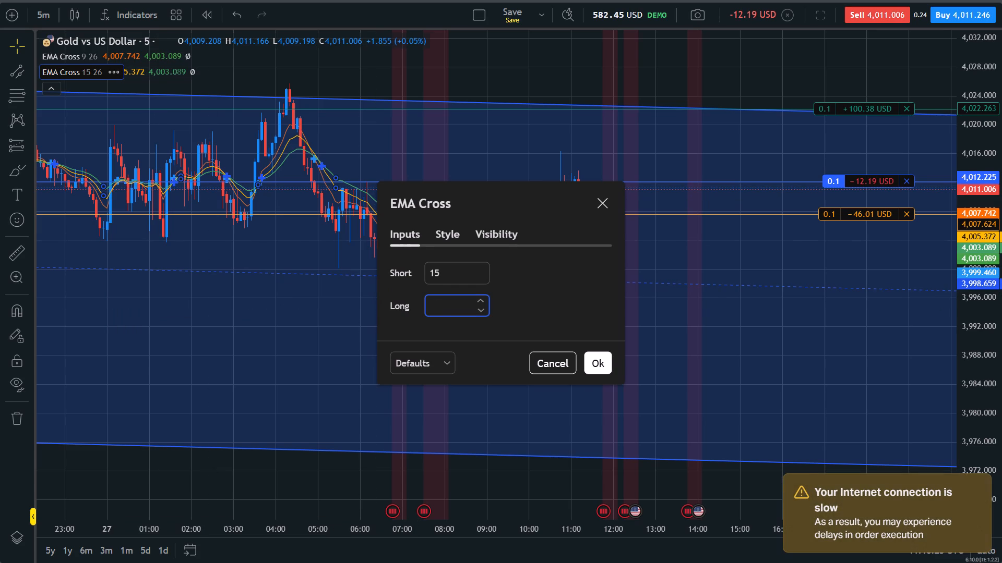
left_click(592, 362)
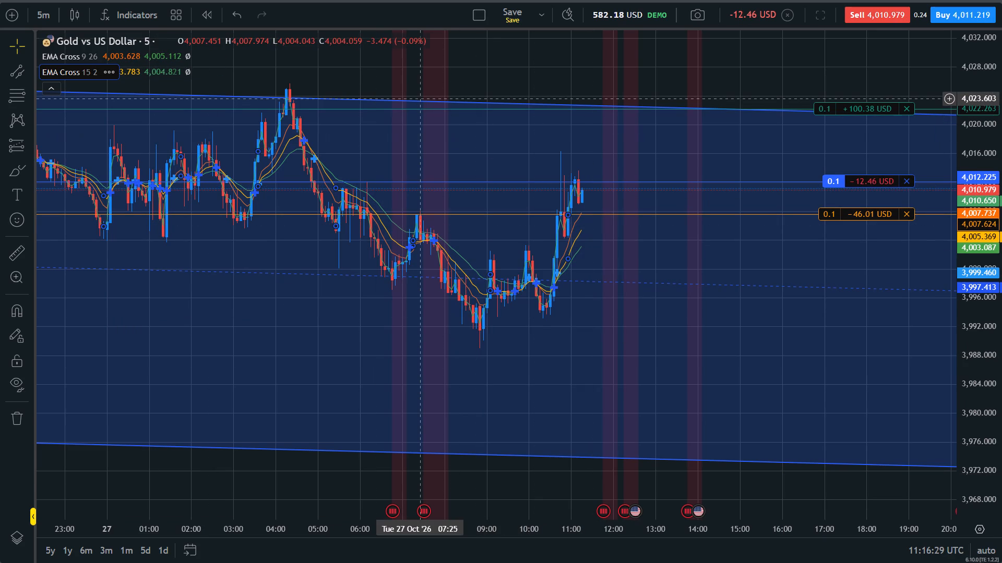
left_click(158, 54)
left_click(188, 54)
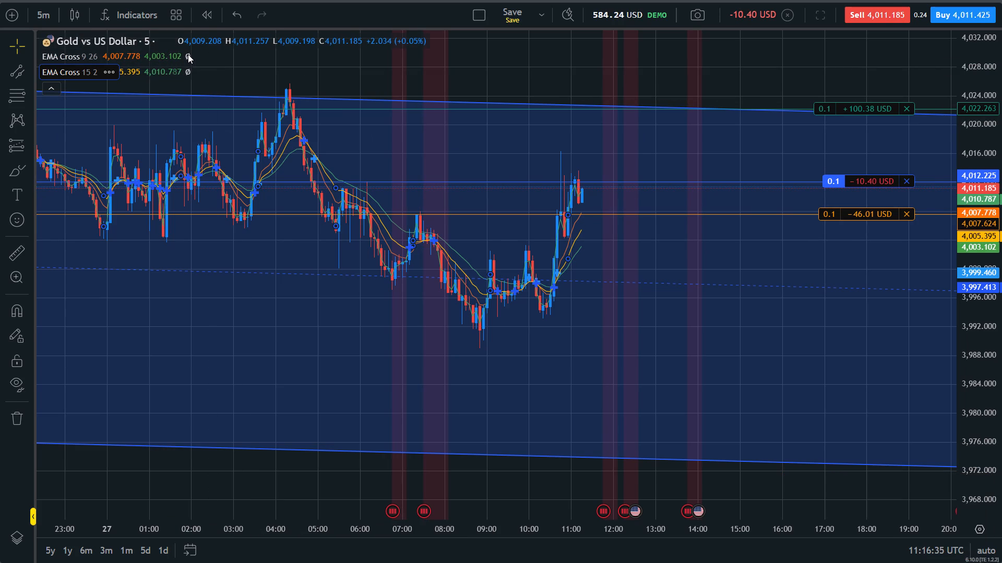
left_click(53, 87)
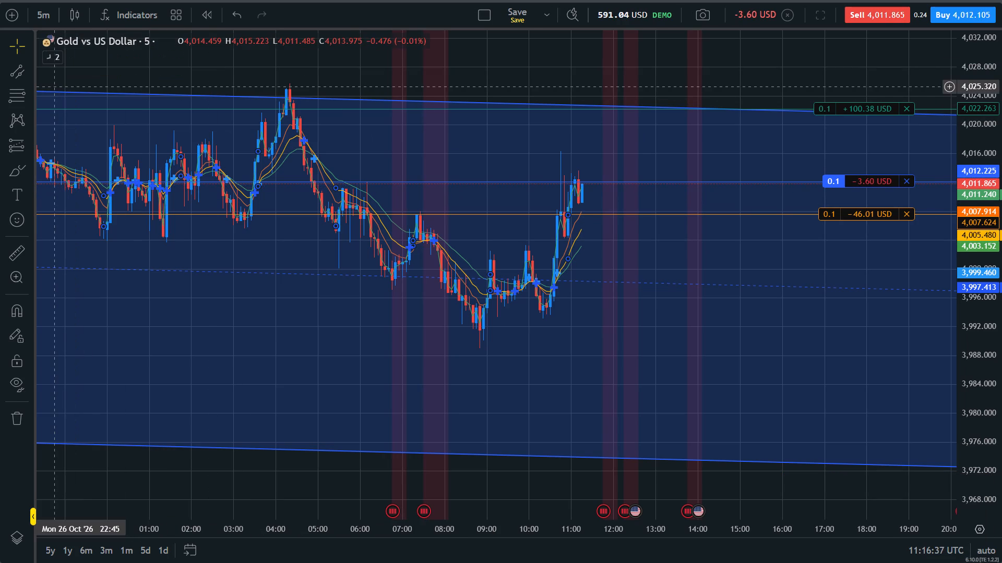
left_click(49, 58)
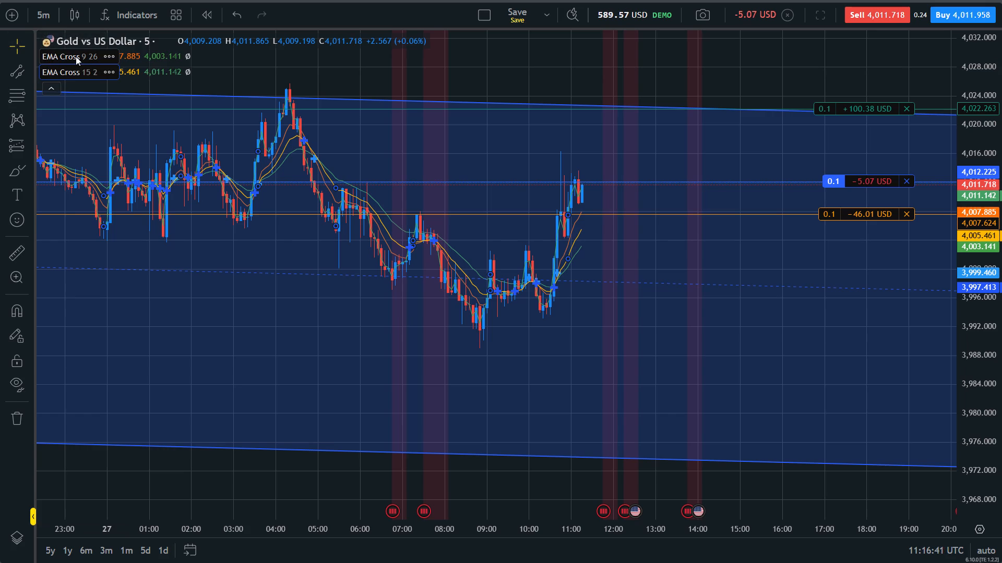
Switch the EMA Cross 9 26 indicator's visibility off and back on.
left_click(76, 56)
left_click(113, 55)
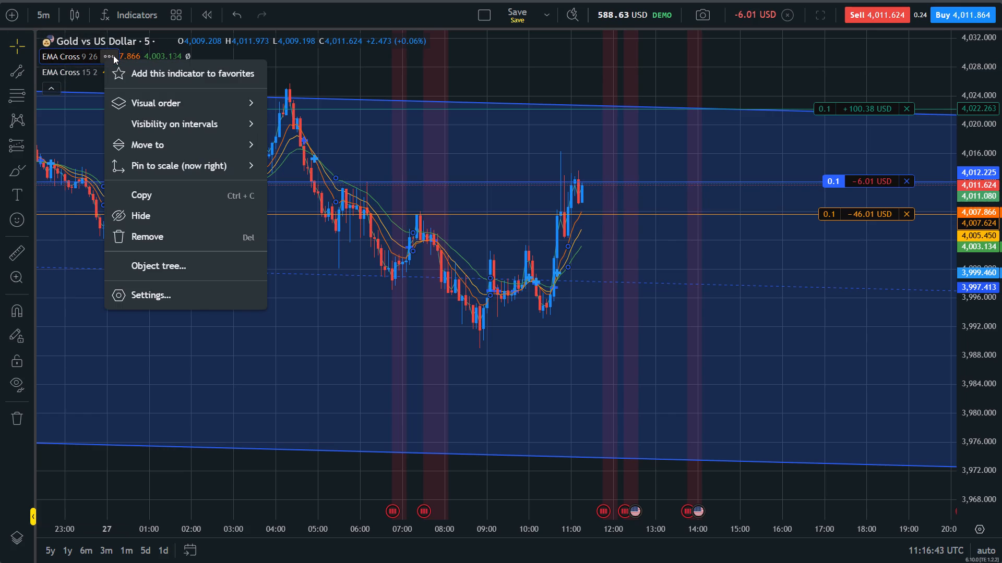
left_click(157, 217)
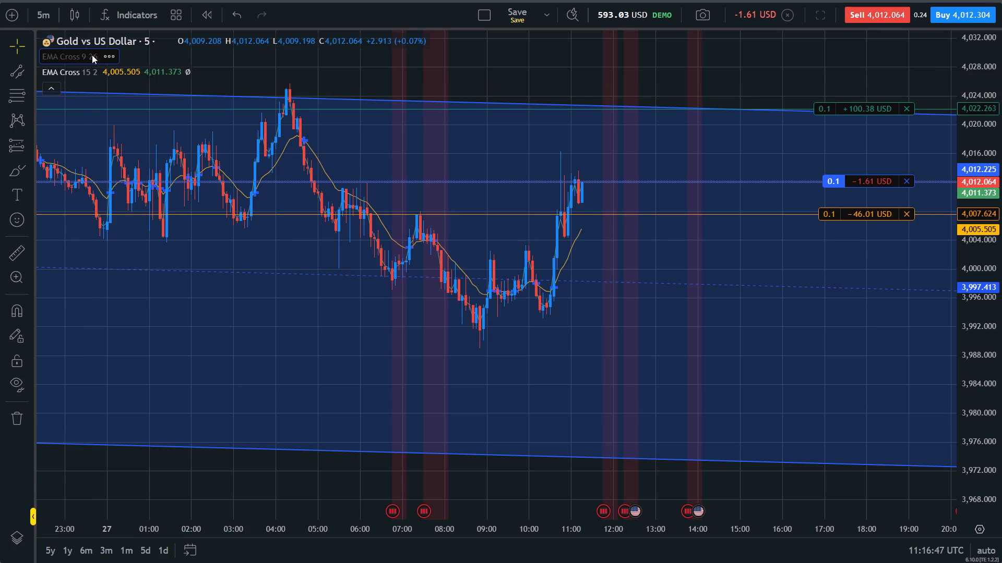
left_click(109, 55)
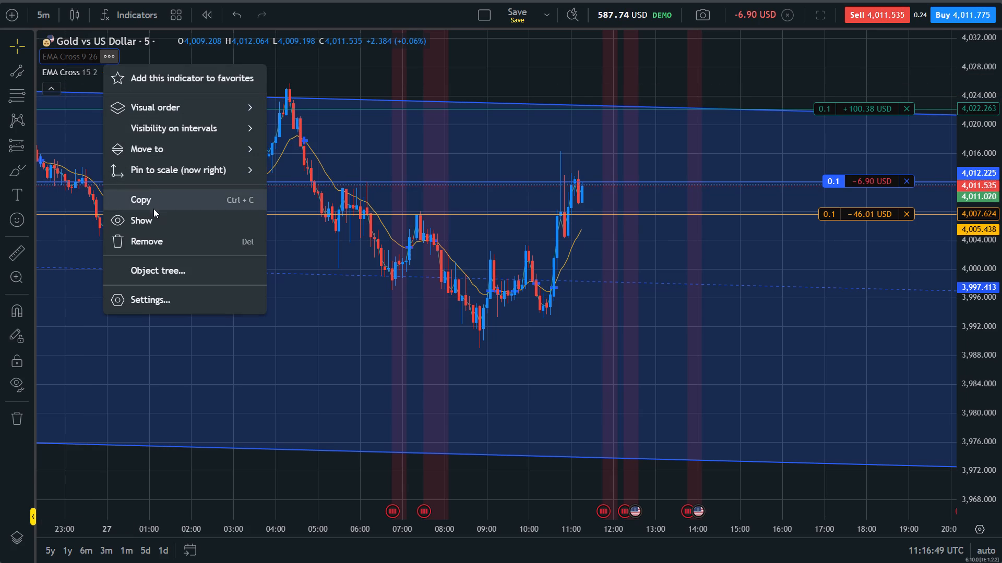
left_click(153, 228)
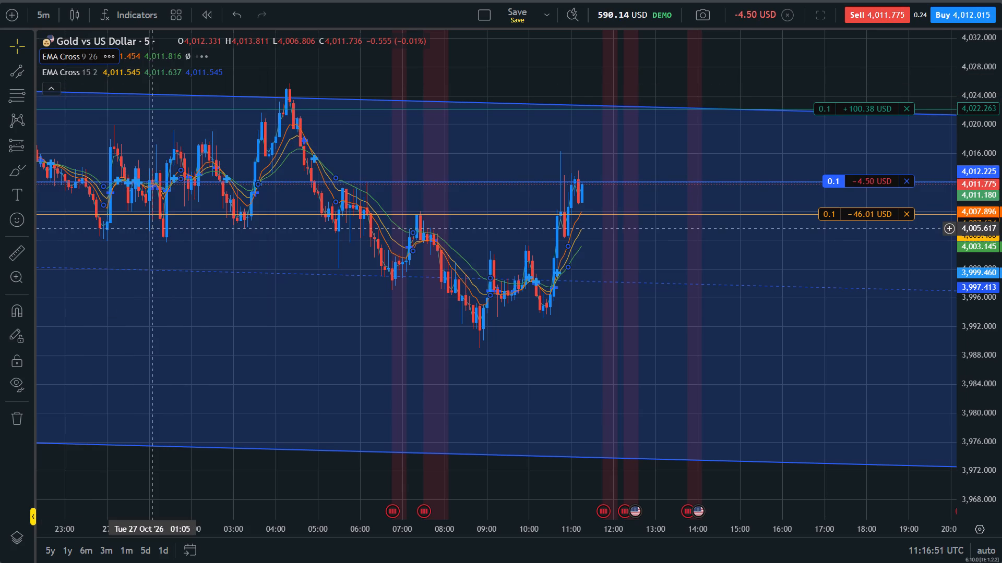
Look through the input, style, visibility and defaults settings of the EMA Cross 9 26 indicator.
left_click(102, 52)
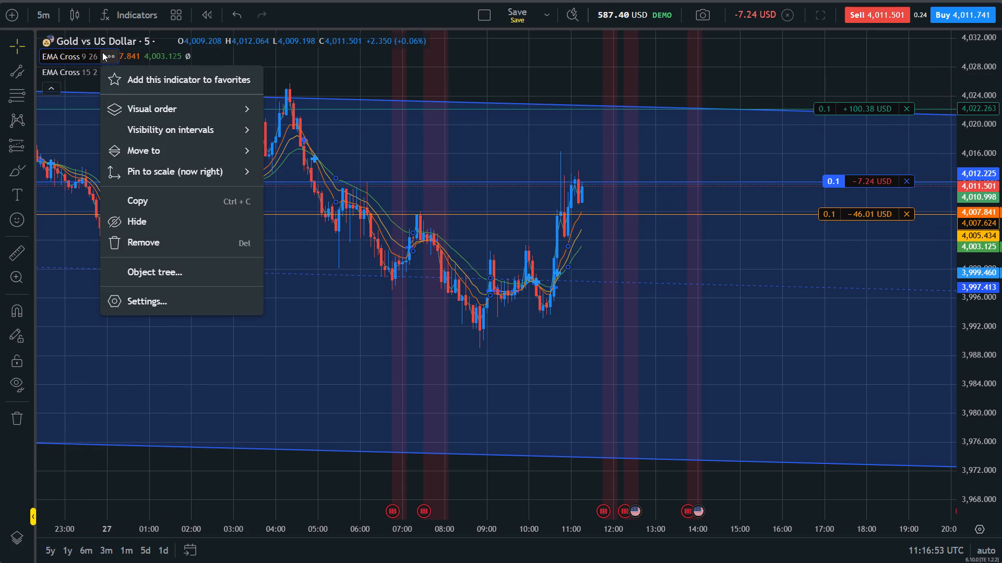
left_click(189, 300)
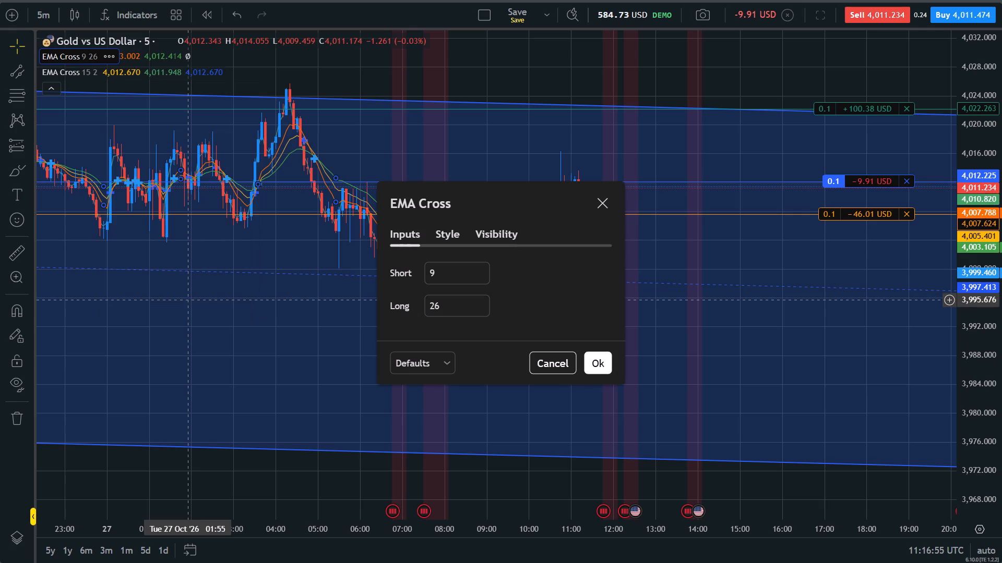
left_click(445, 238)
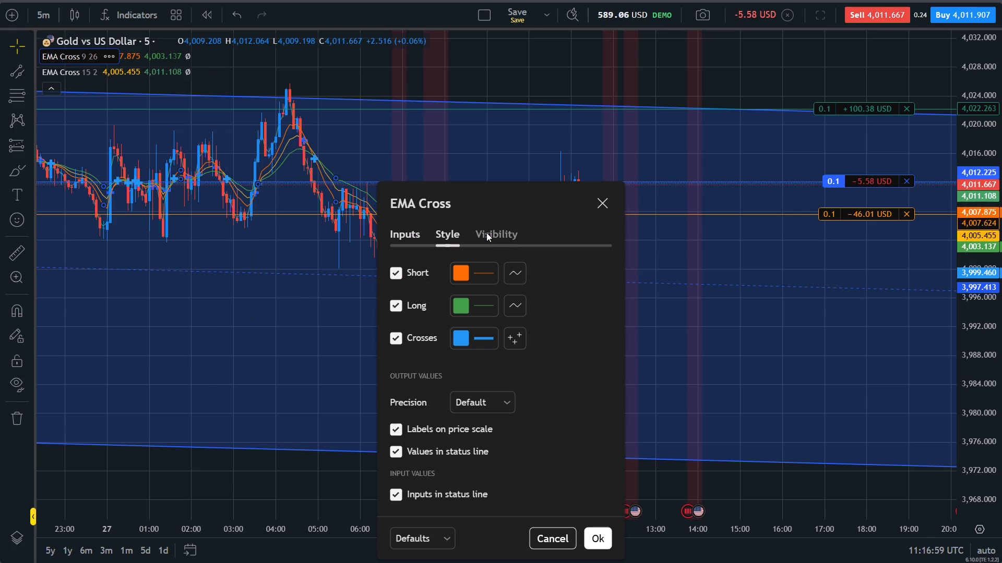
left_click(486, 232)
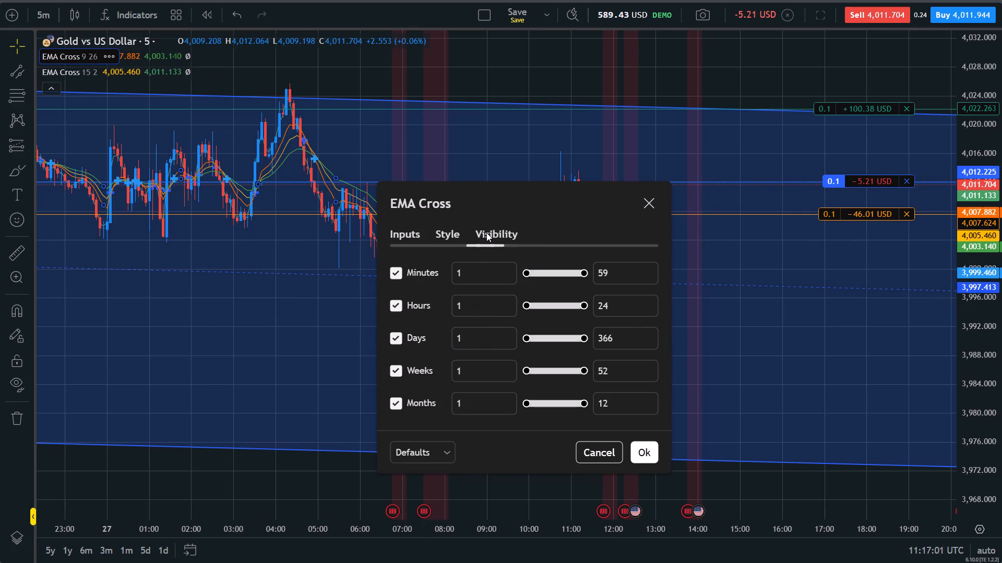
left_click(437, 235)
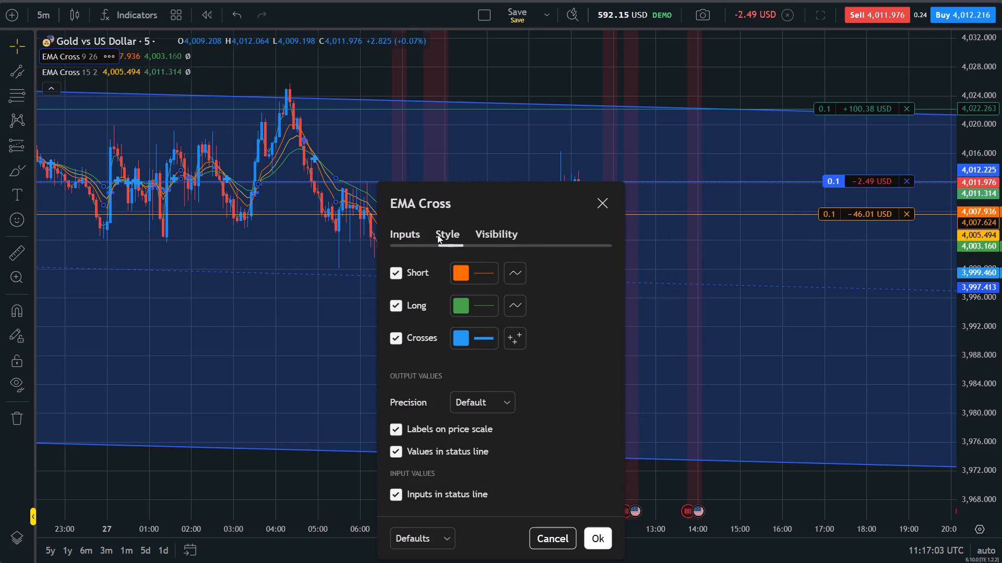
left_click(419, 234)
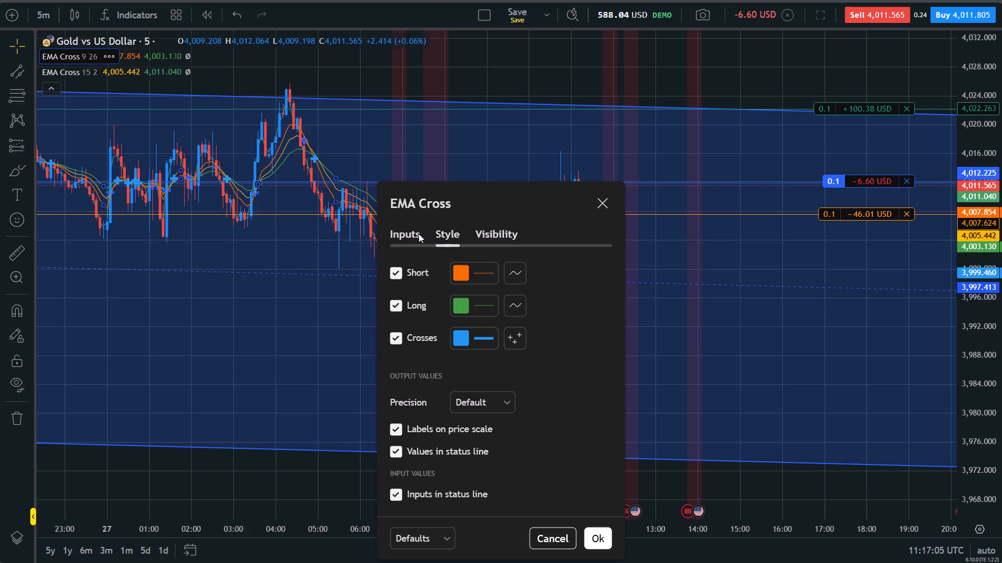
left_click(440, 362)
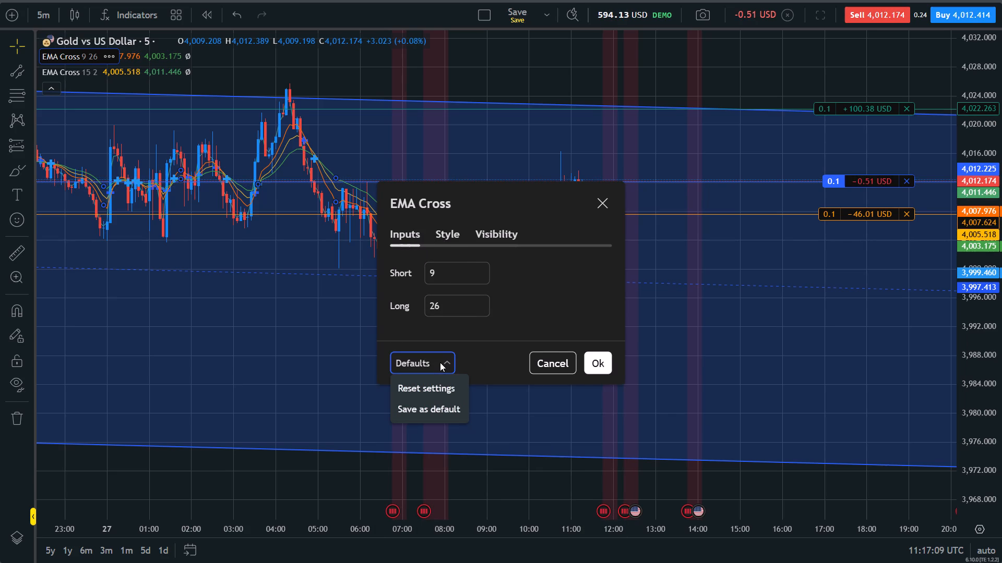
left_click(450, 227)
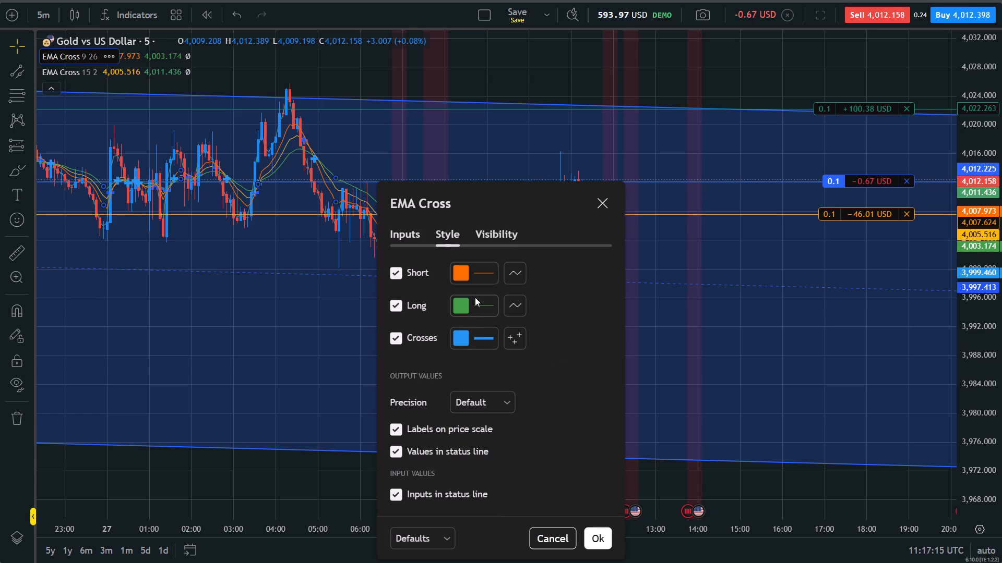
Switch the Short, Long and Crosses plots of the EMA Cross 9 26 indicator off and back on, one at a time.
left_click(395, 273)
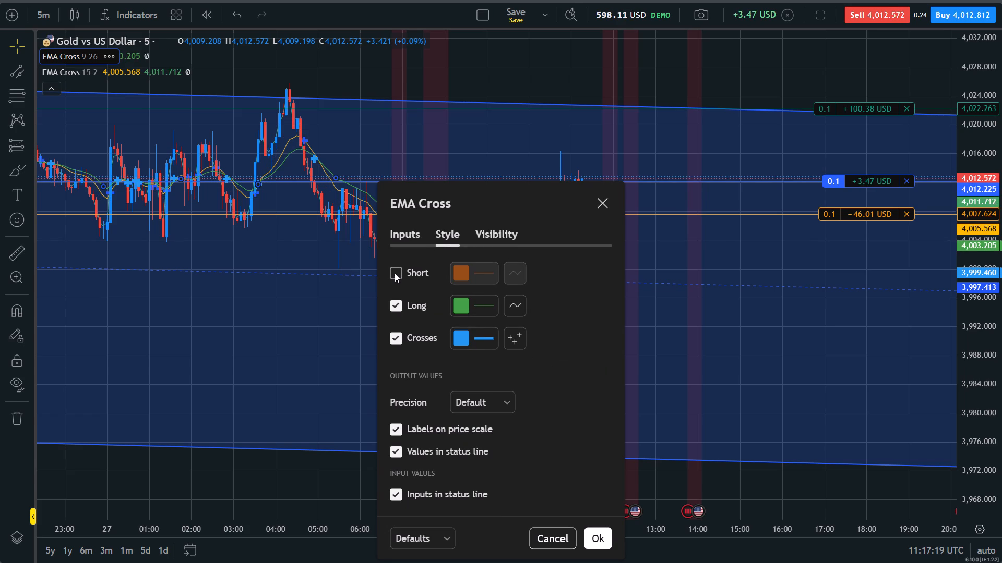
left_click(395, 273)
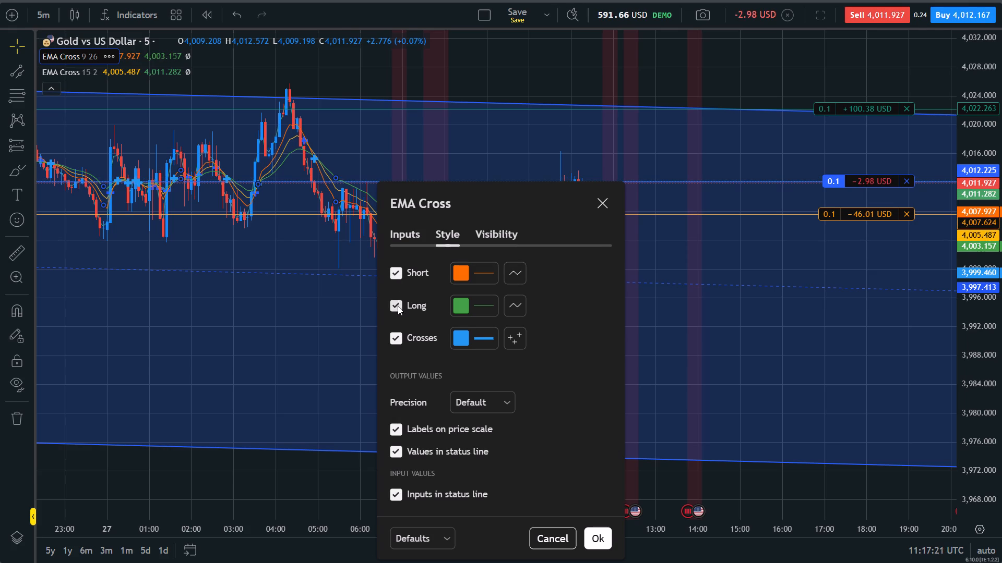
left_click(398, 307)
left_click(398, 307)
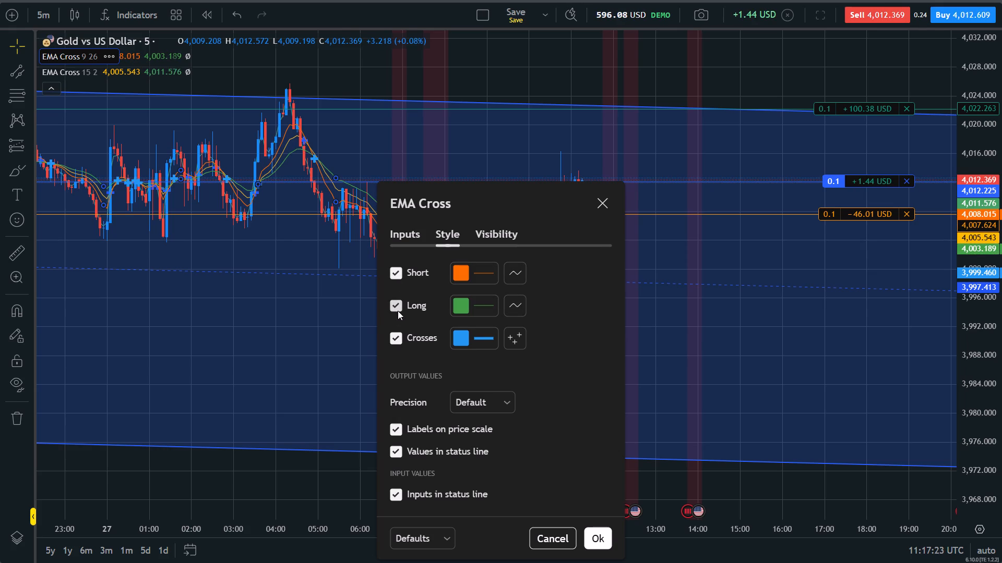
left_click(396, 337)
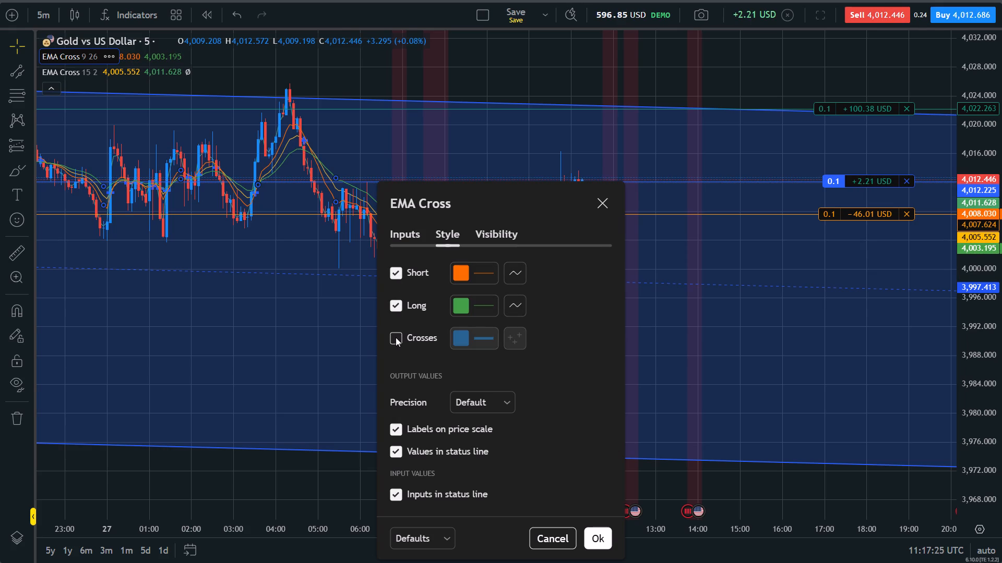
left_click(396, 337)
Turn off the Long plot of the EMA Cross 9 26 indicator and close its settings.
left_click(394, 302)
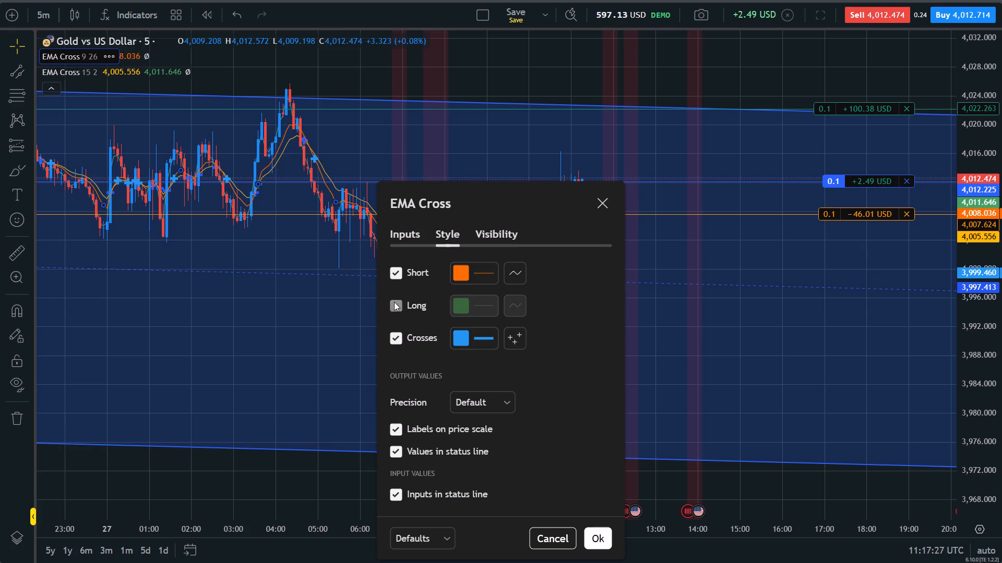
left_click(603, 211)
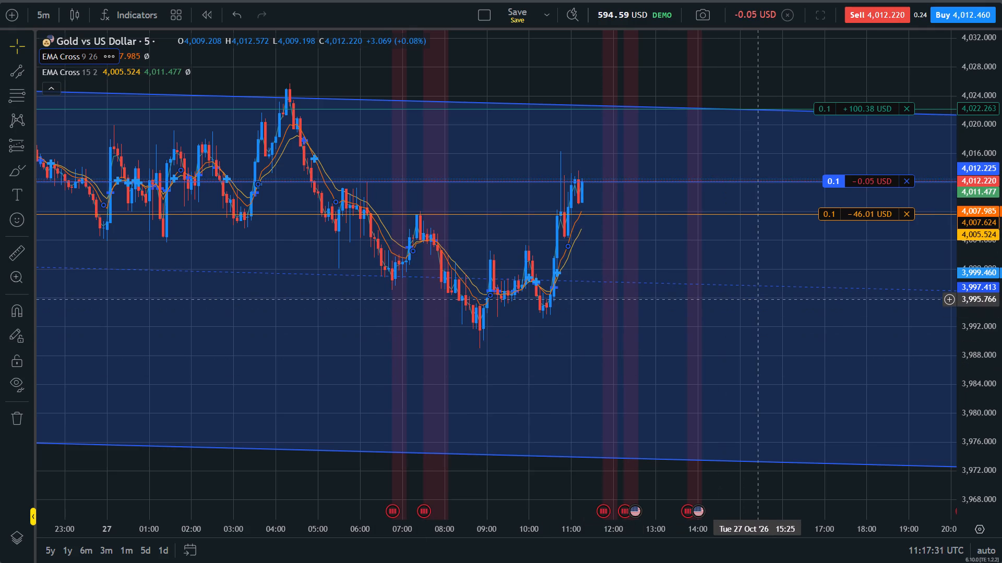
Open a market buy position on XAU/USD with a volume of 0.01 lots and no take profit or stop loss.
left_click_drag(760, 300, 638, 336)
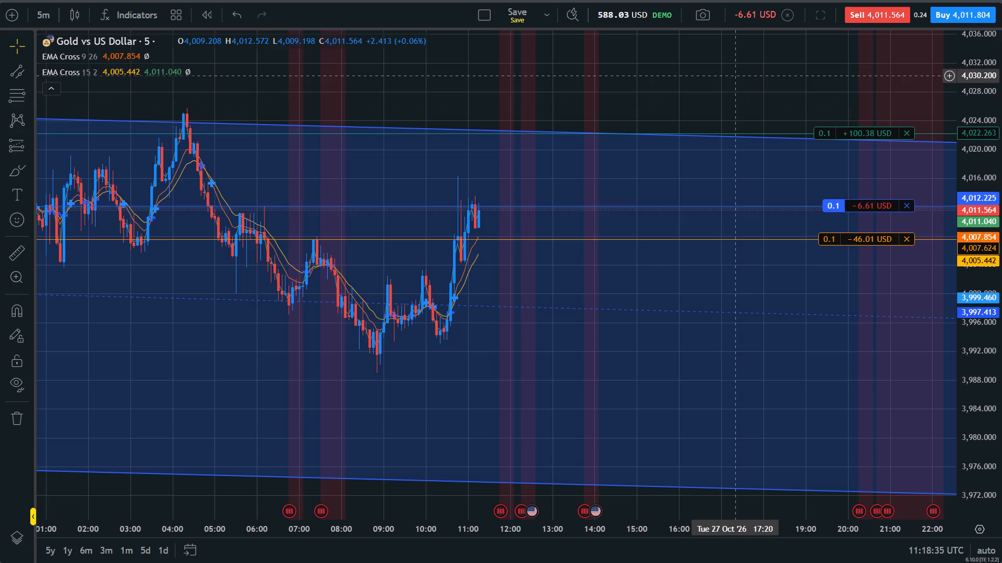
left_click(948, 9)
left_click(948, 9)
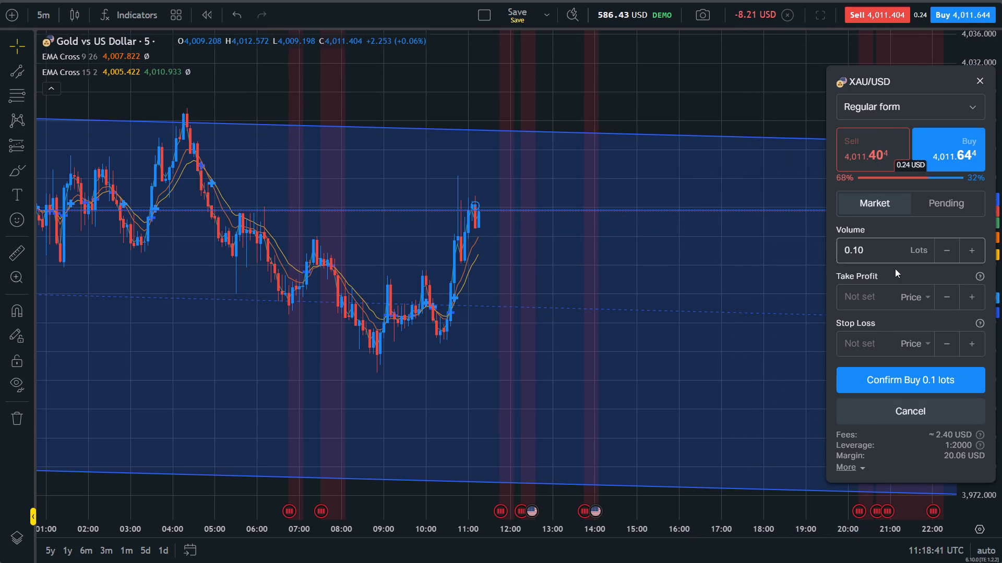
left_click(873, 255)
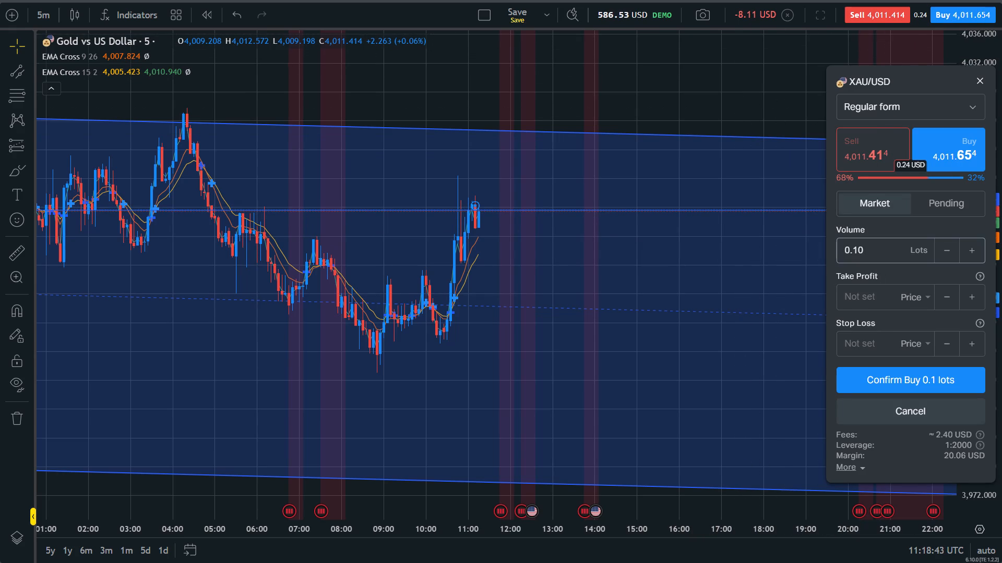
key("BackSpace")
key("BackSpace")
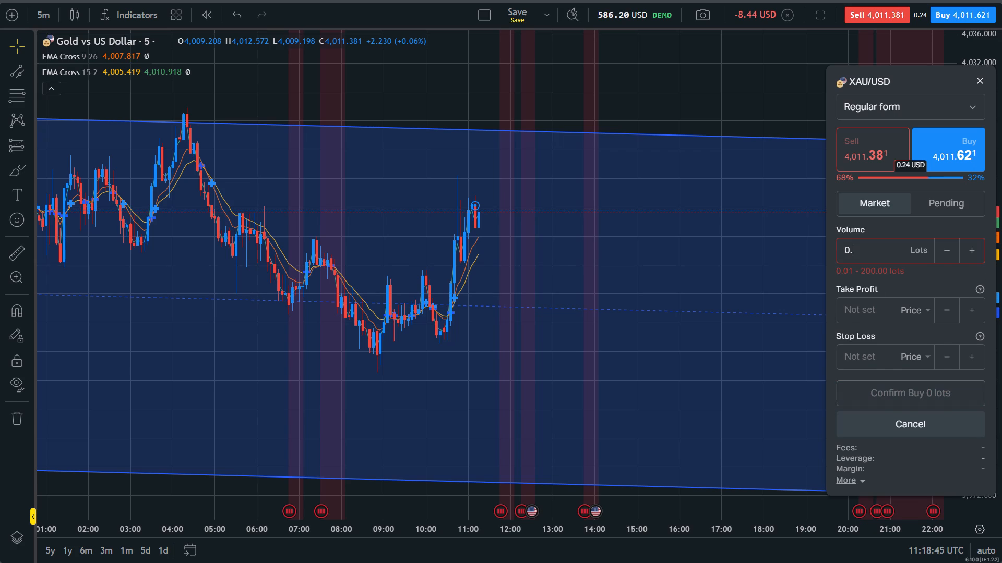
key("0")
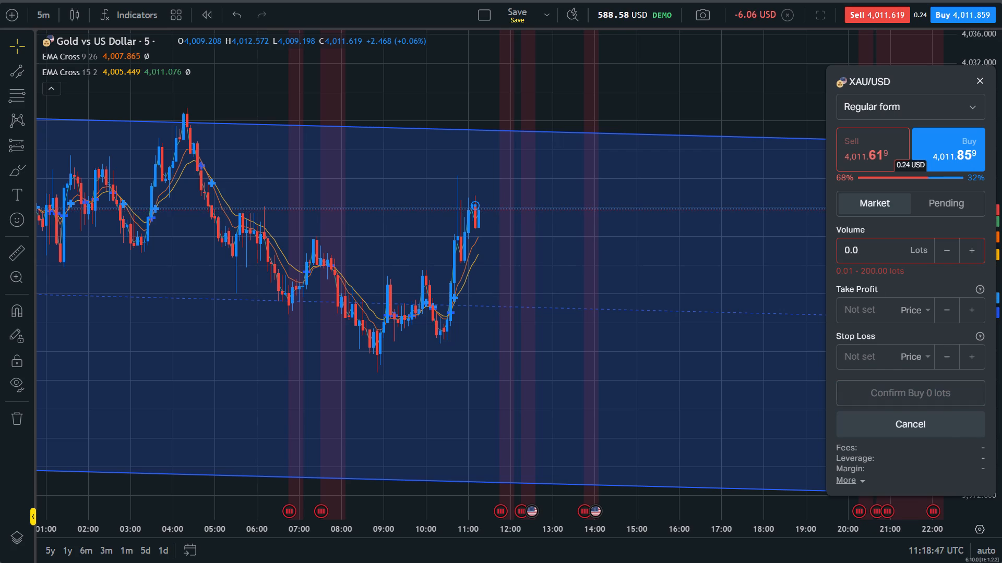
key("1")
key("0")
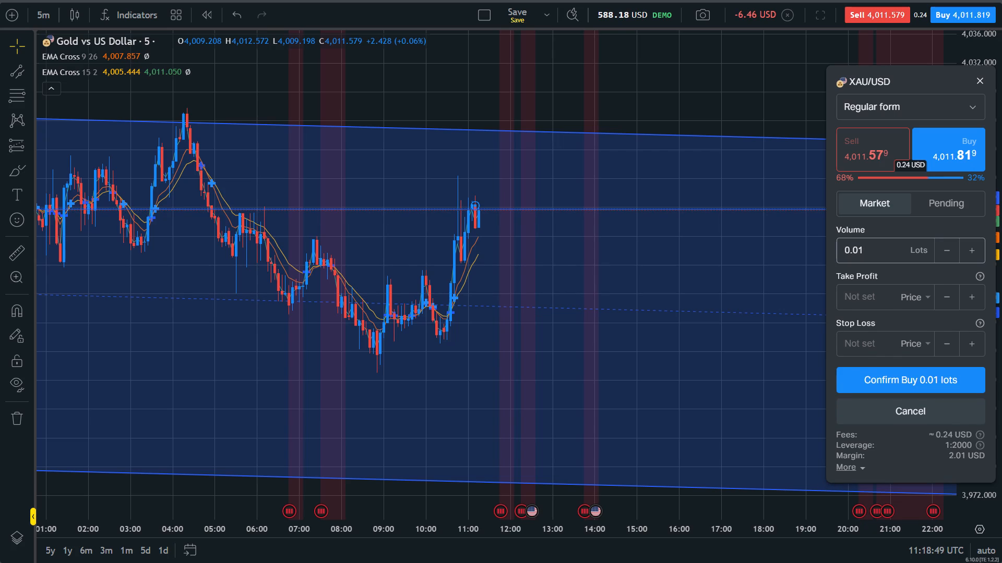
left_click(917, 376)
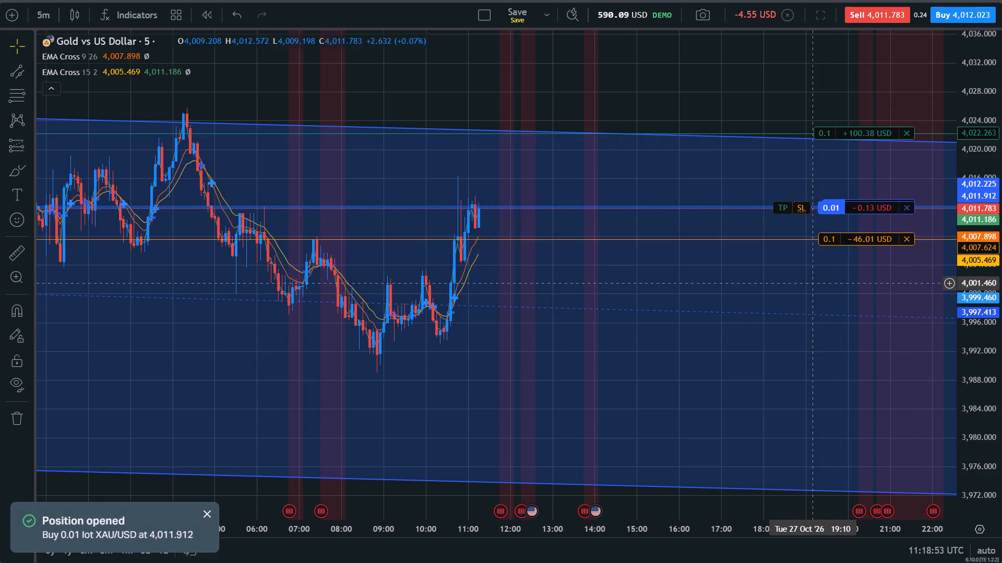
Add a stop loss at 4007.515 to the 0.01-lot XAU/USD buy position and apply the modification.
left_click_drag(805, 210, 810, 221)
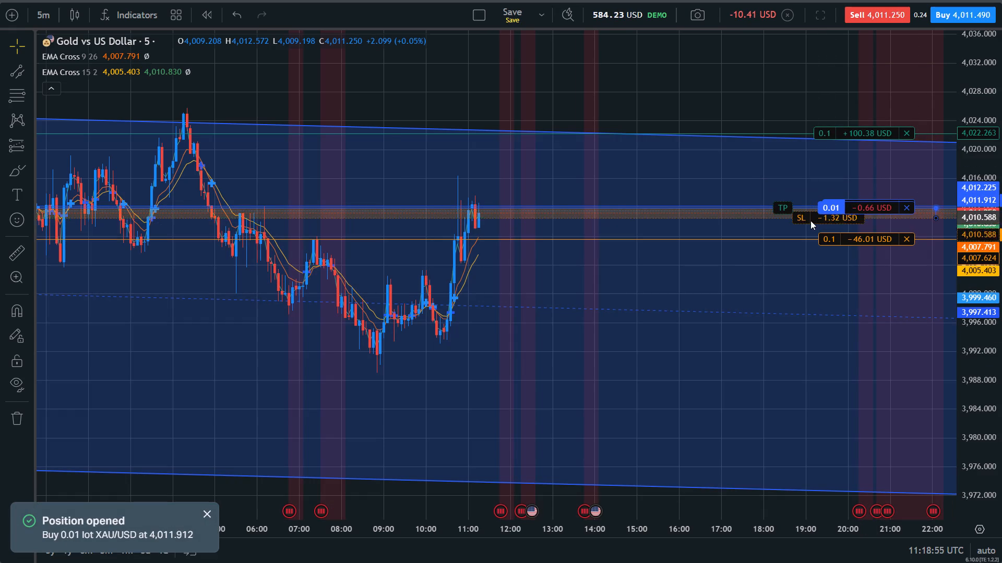
left_click_drag(810, 221, 812, 237)
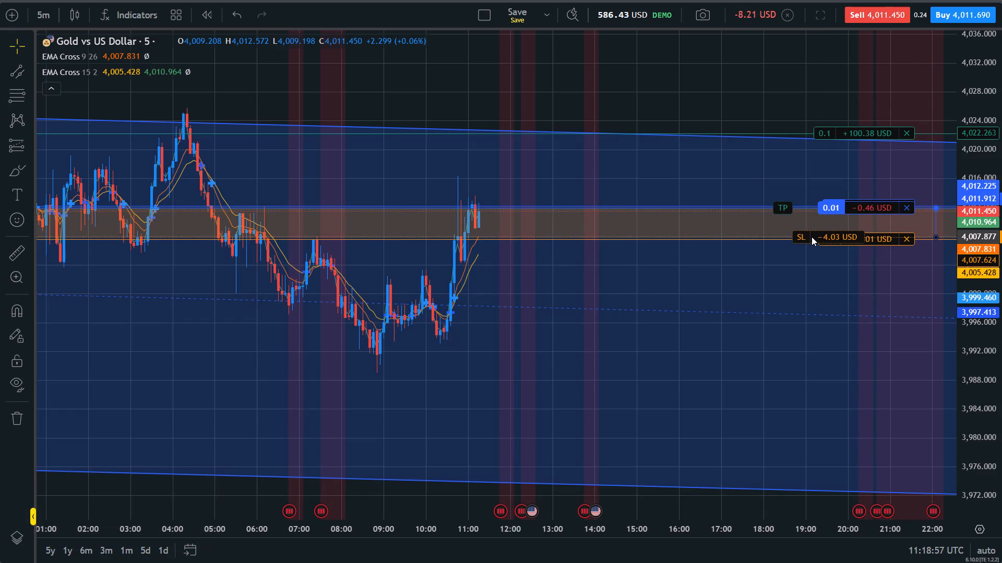
left_click_drag(812, 237, 813, 239)
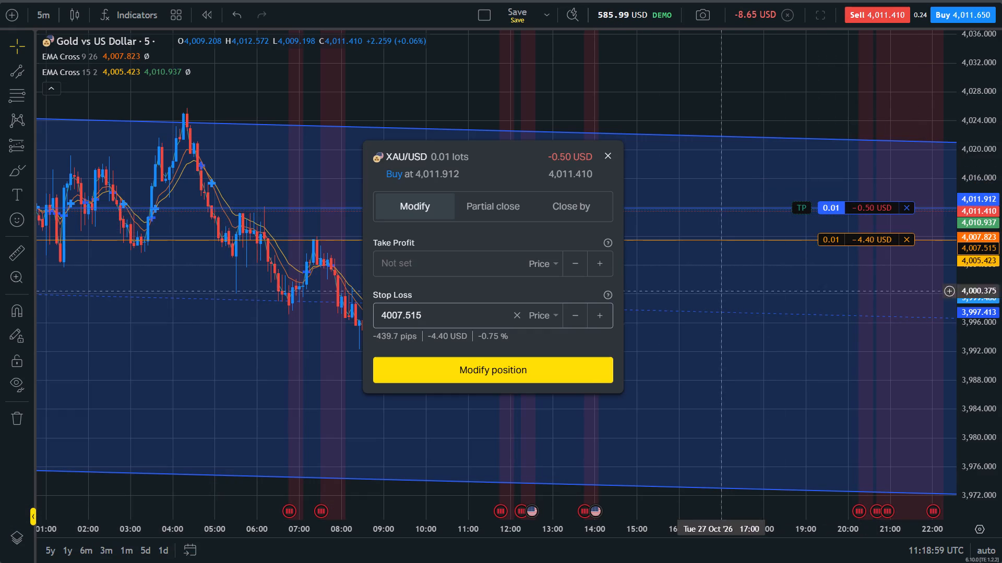
left_click(590, 369)
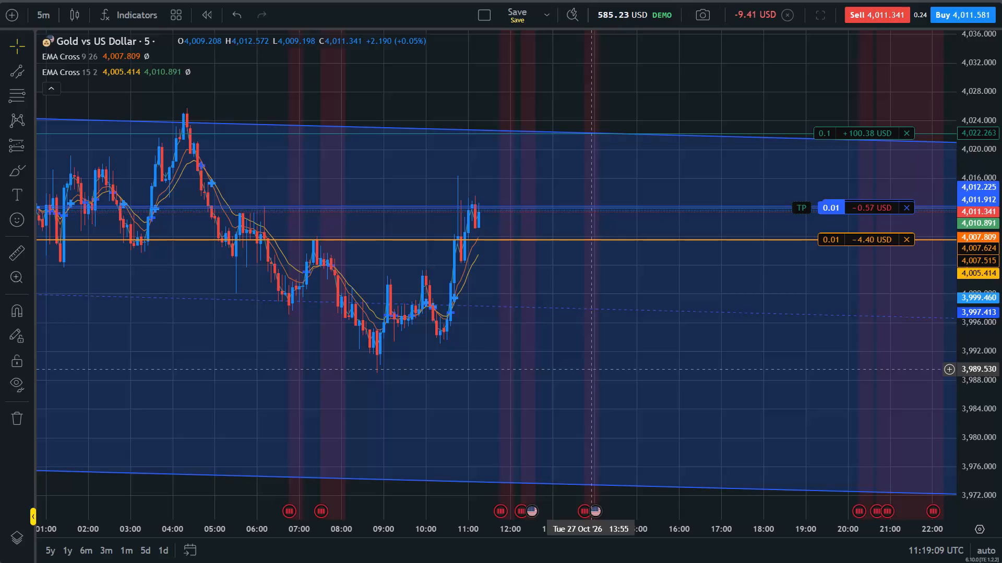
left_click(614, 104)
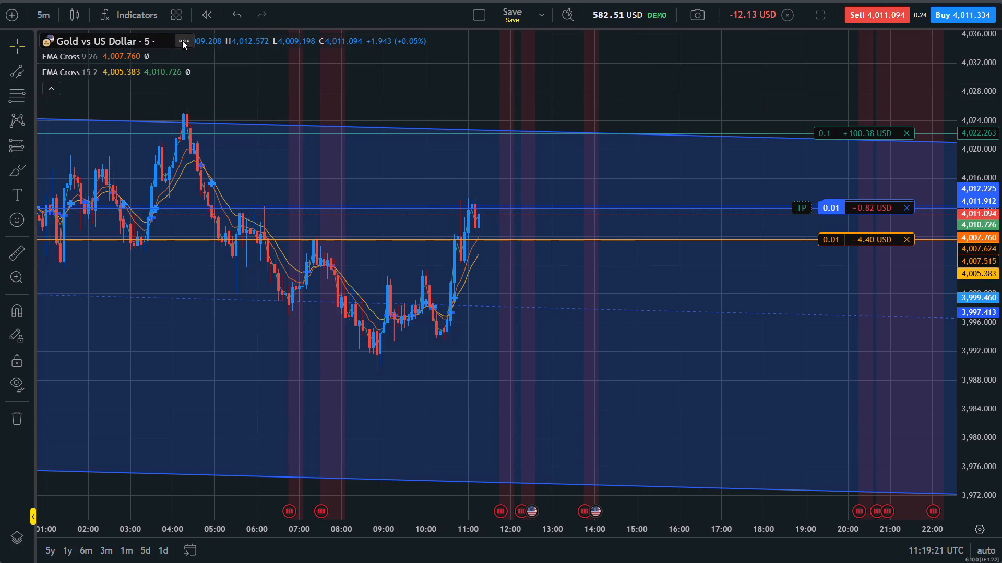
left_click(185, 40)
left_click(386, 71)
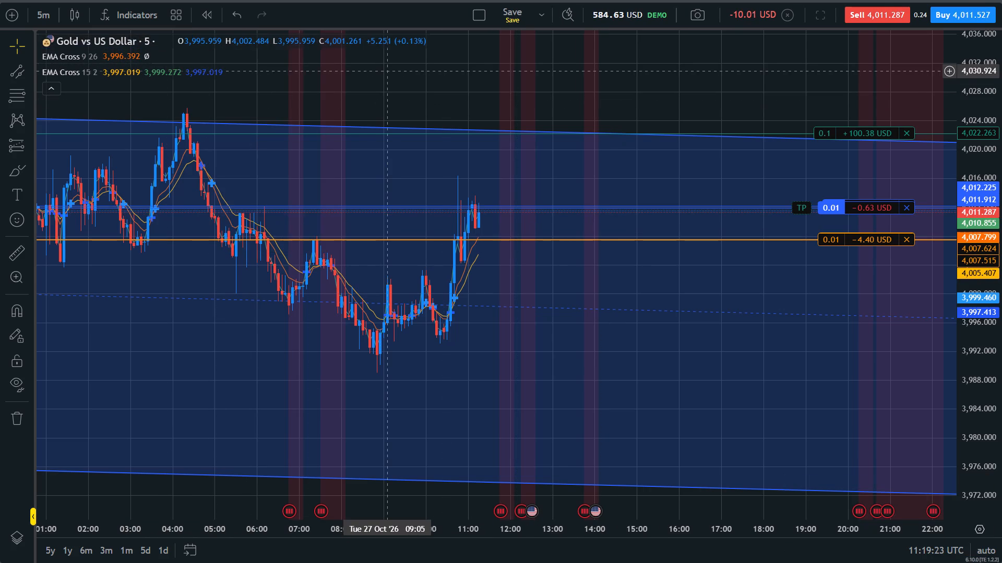
Leave fullscreen mode, open the BTC chart, collapse its indicator legend and view the recent 15-minute price action.
left_click(823, 16)
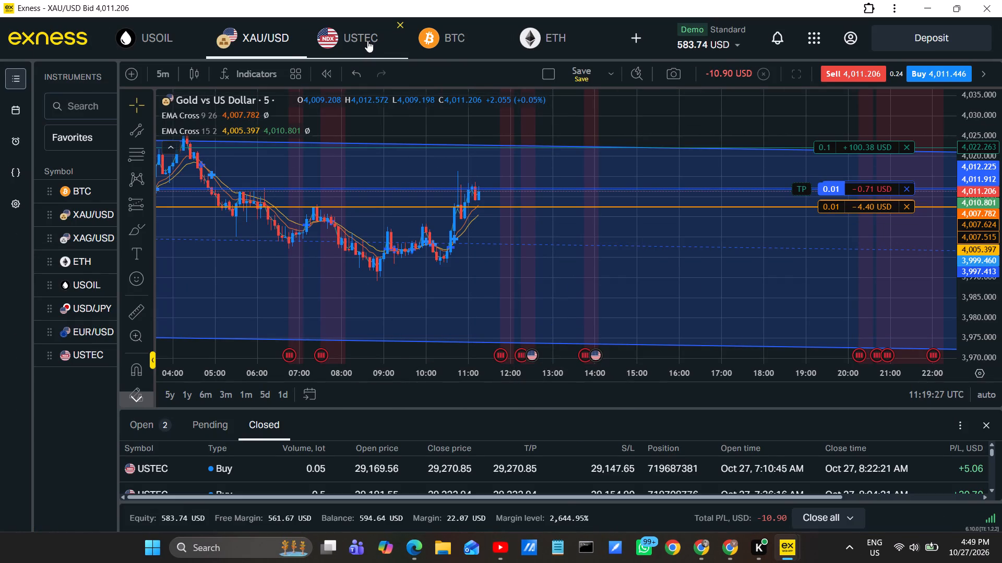
left_click(457, 39)
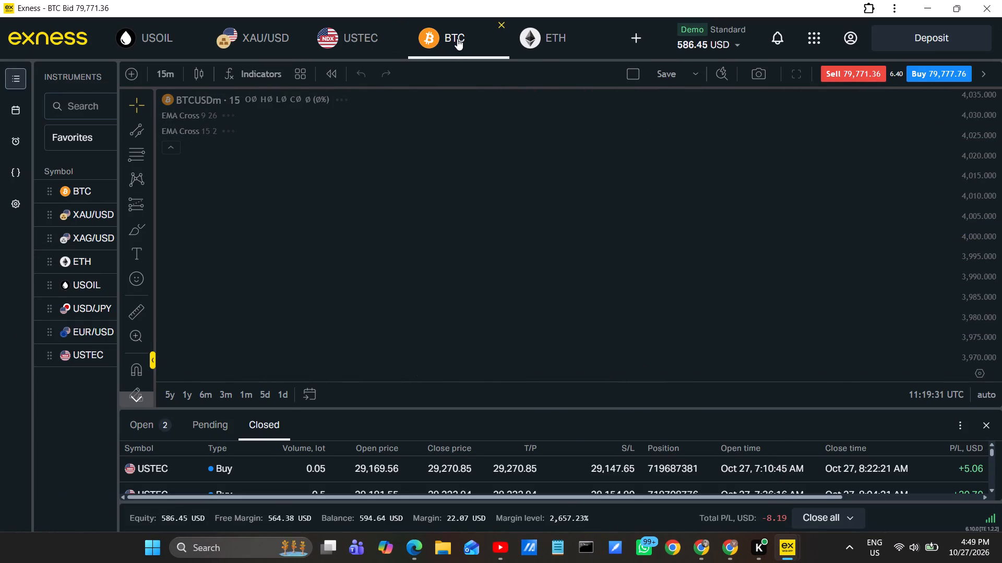
left_click(174, 146)
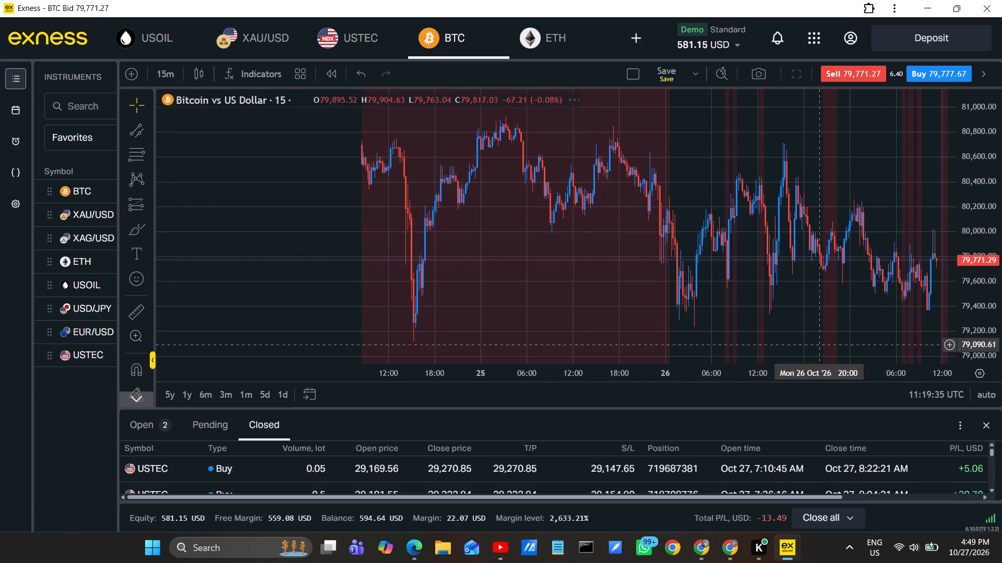
left_click_drag(803, 338, 616, 284)
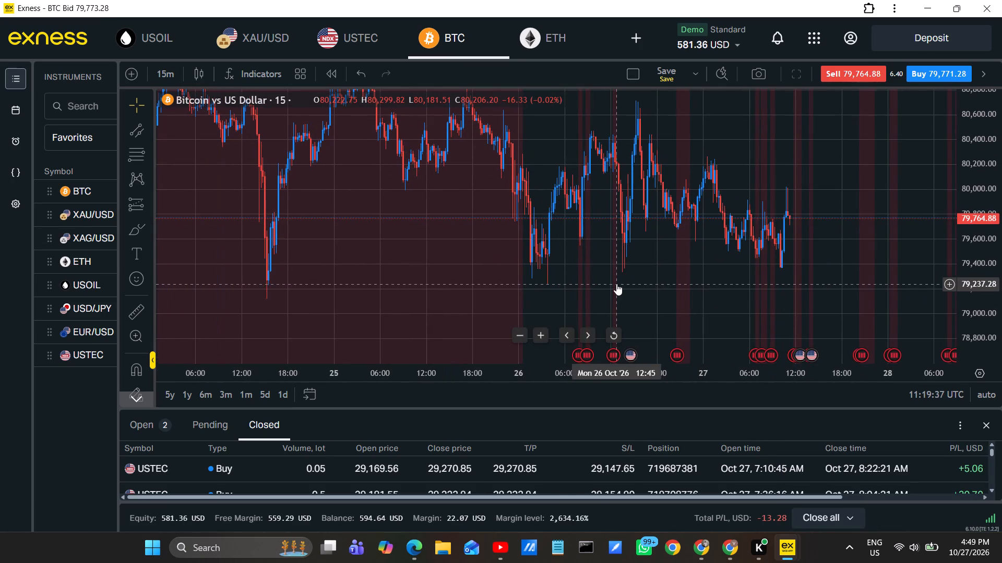
Switch to Chrome, open the Delta Exchange ETHUSD tab and reload the page.
left_click(703, 546)
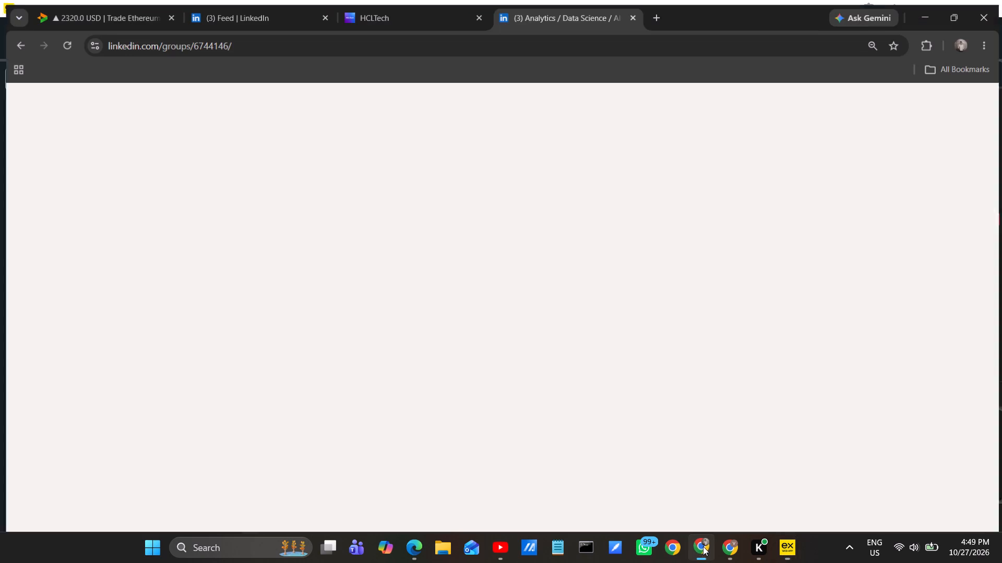
left_click(40, 24)
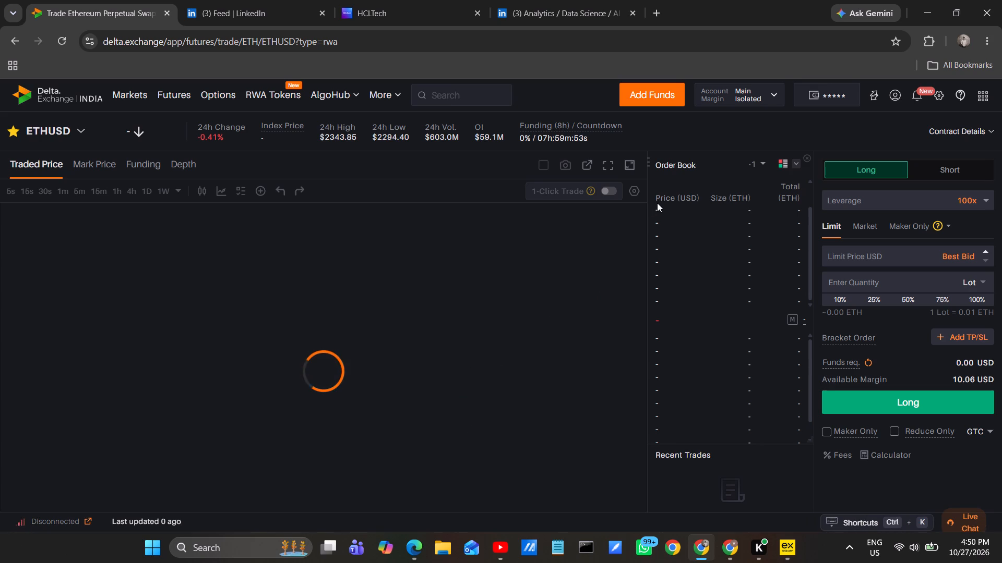
left_click_drag(657, 203, 645, 350)
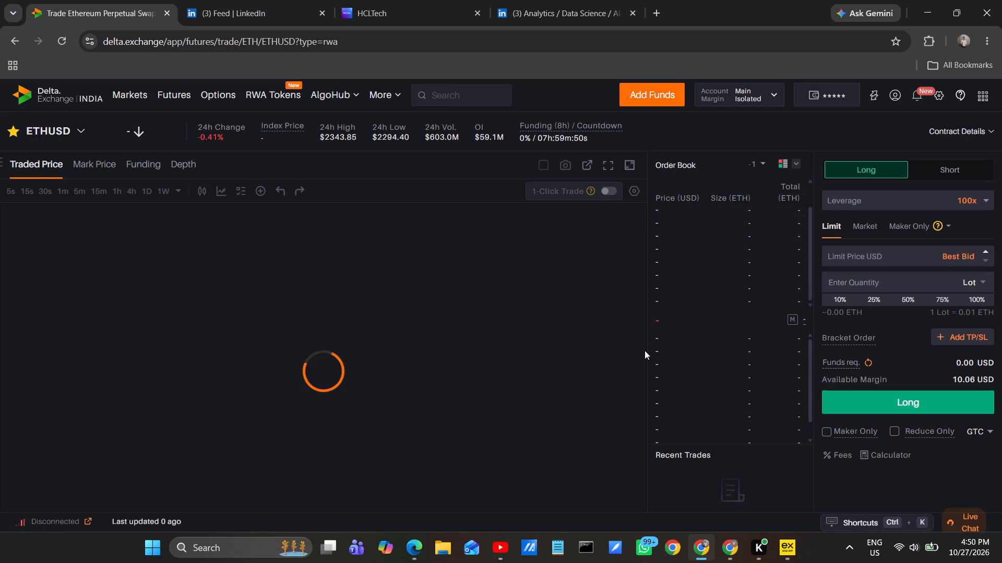
left_click_drag(645, 350, 665, 419)
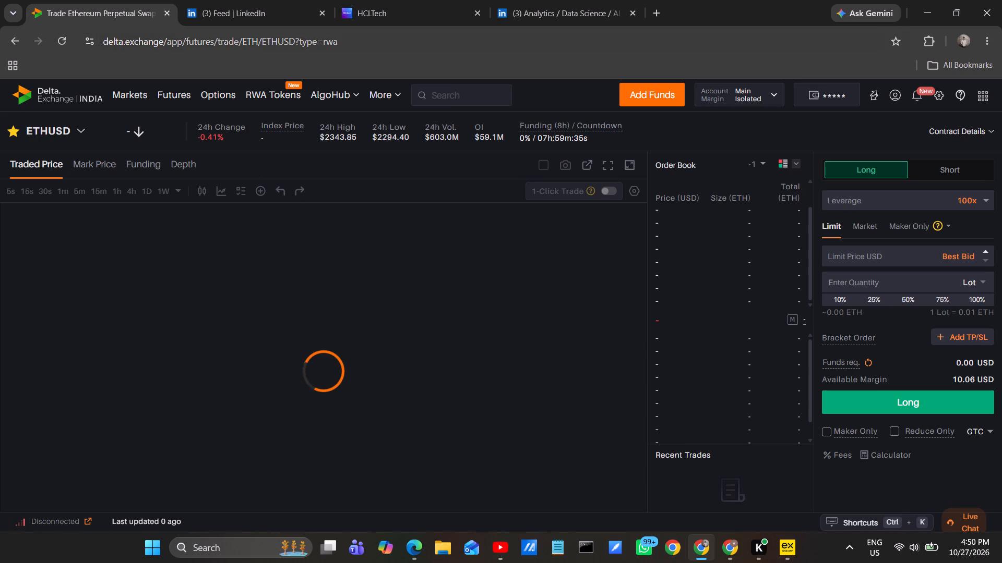
left_click(62, 40)
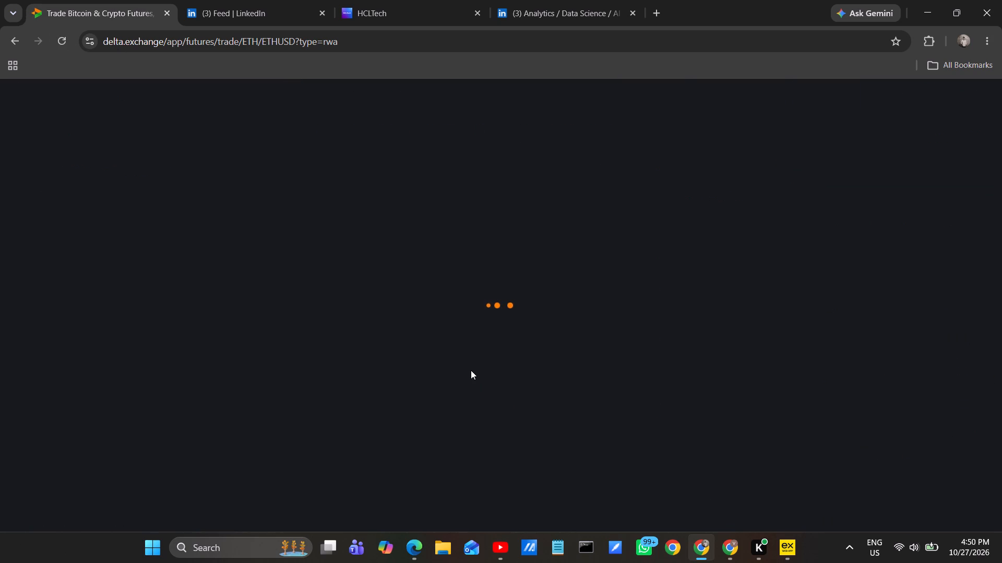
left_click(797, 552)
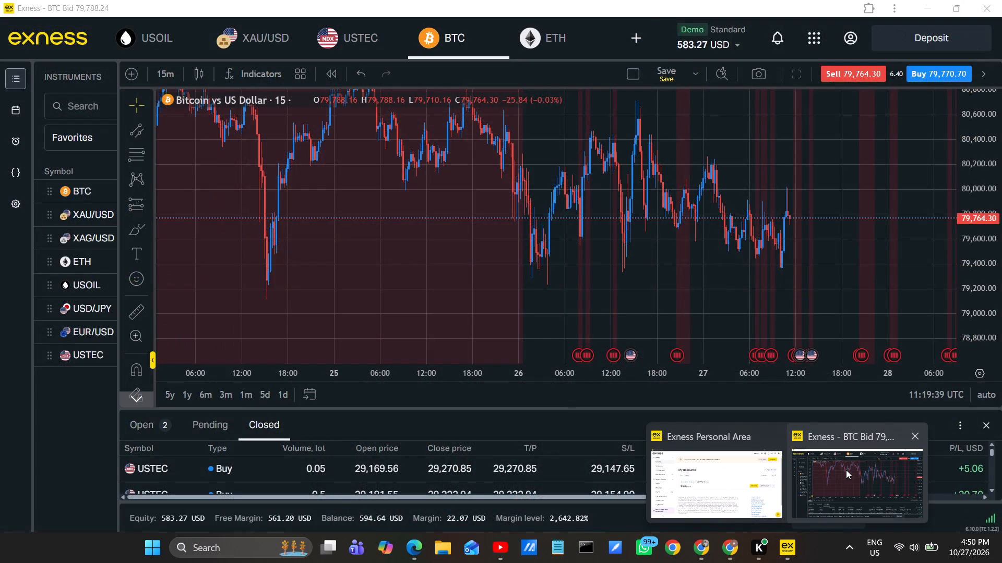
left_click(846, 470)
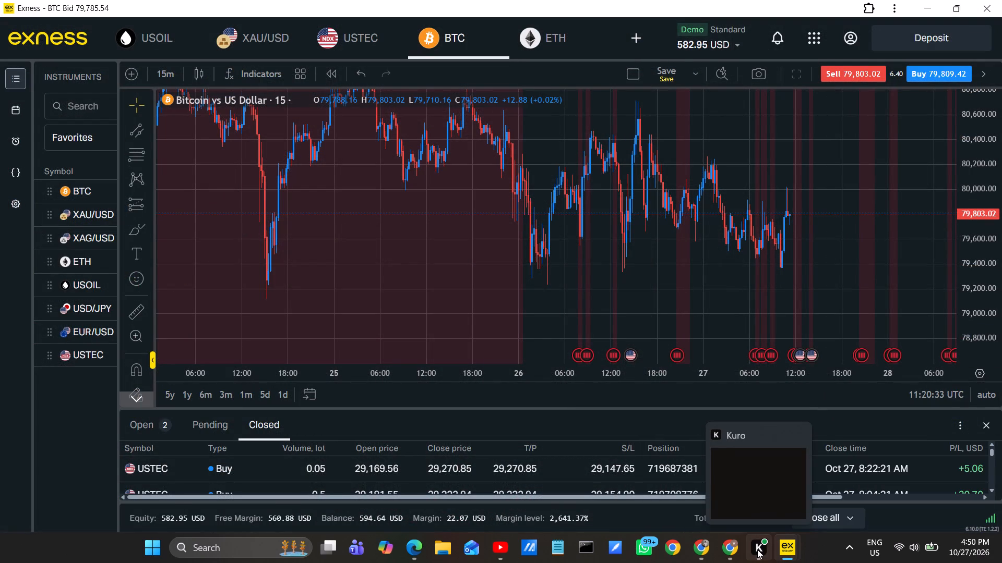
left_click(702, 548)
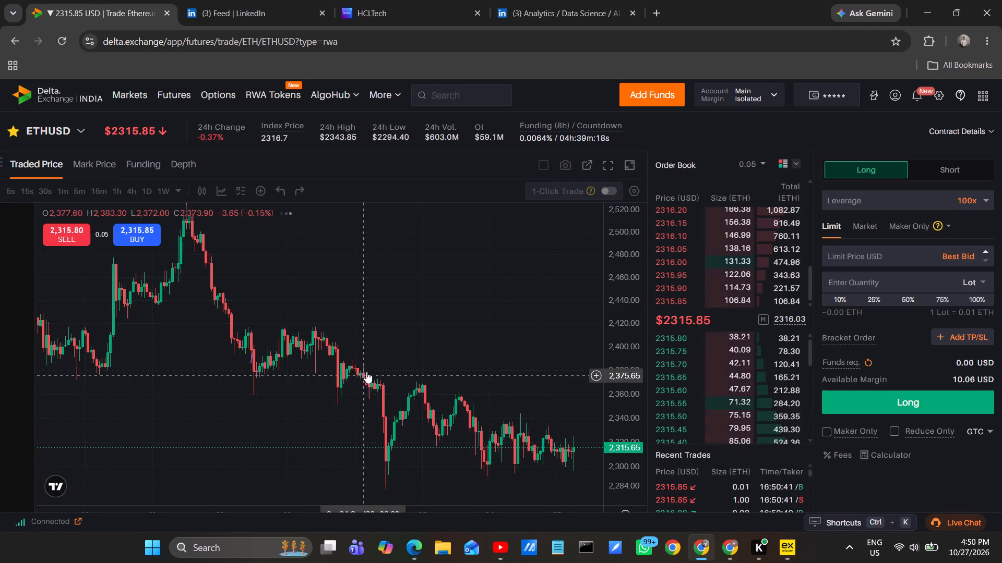
Switch the ETHUSD chart to the 1D timeframe, dismiss the chart hint and examine price within the rising channel.
left_click_drag(459, 334, 372, 289)
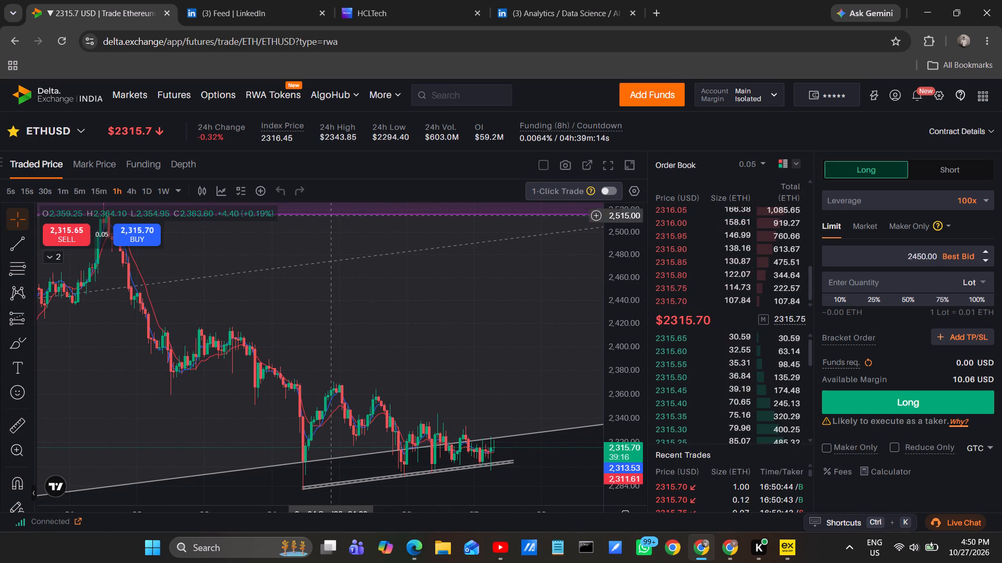
left_click(148, 194)
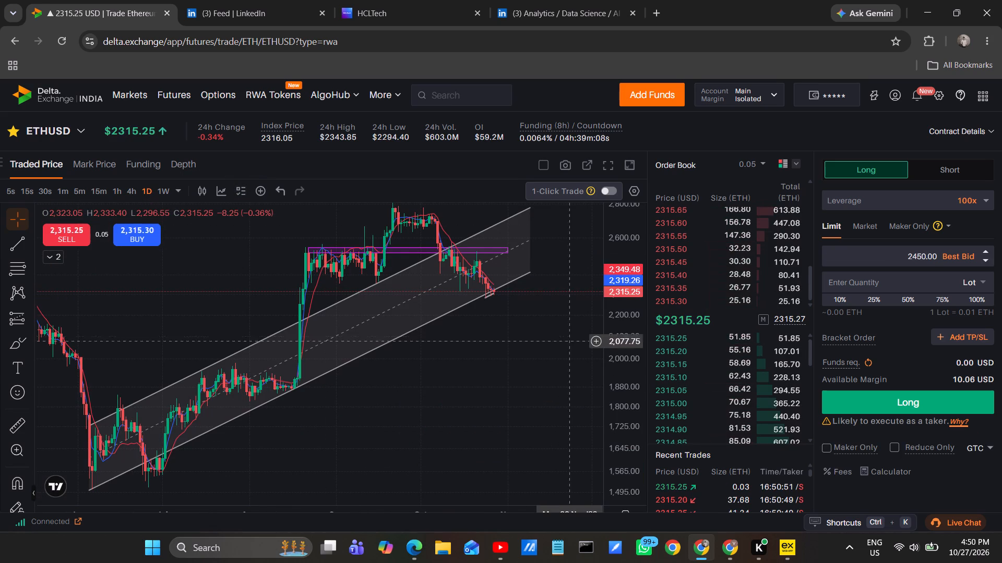
left_click_drag(613, 373, 612, 299)
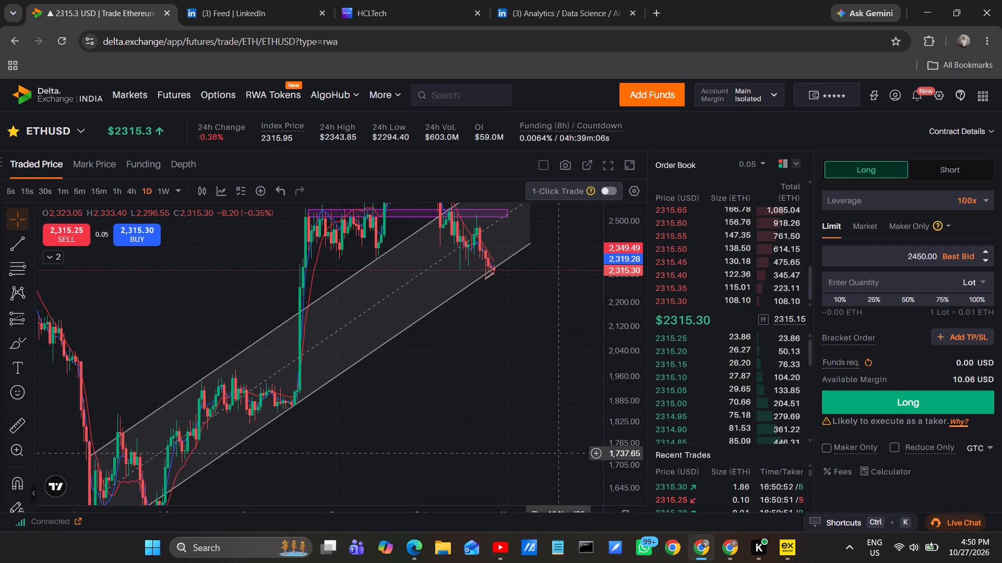
left_click_drag(561, 509, 543, 507)
left_click_drag(461, 392, 747, 318)
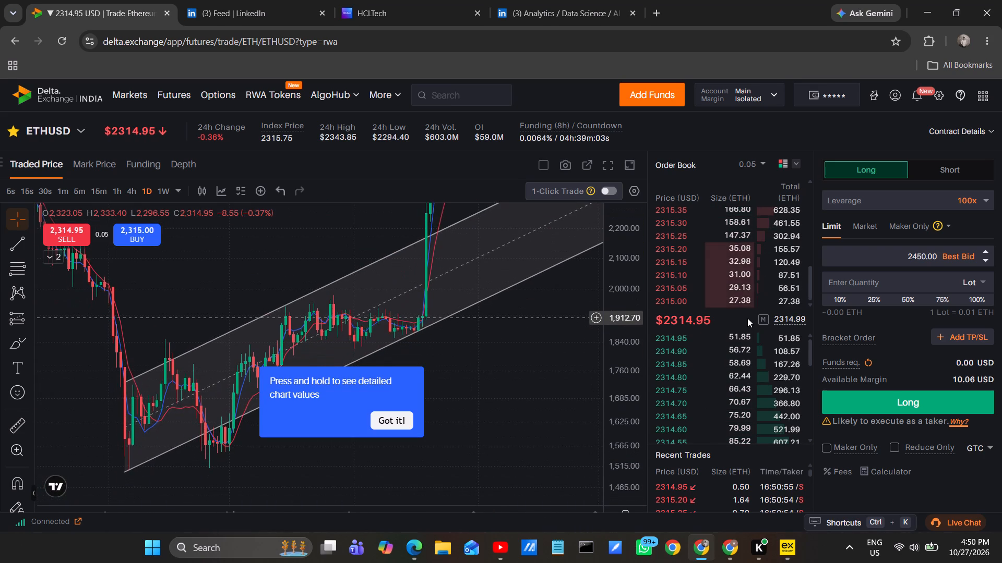
left_click_drag(747, 318, 709, 320)
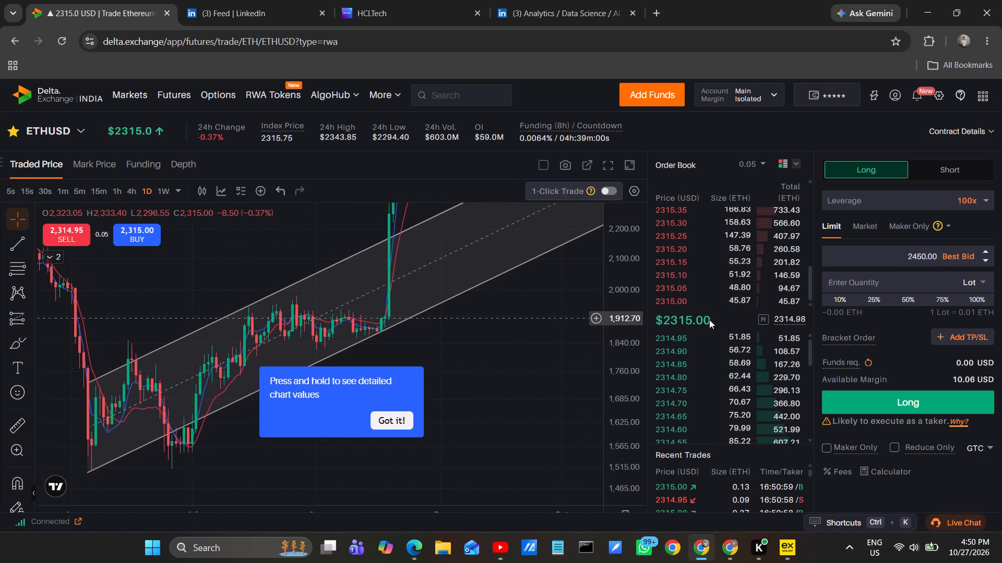
left_click_drag(709, 320, 621, 431)
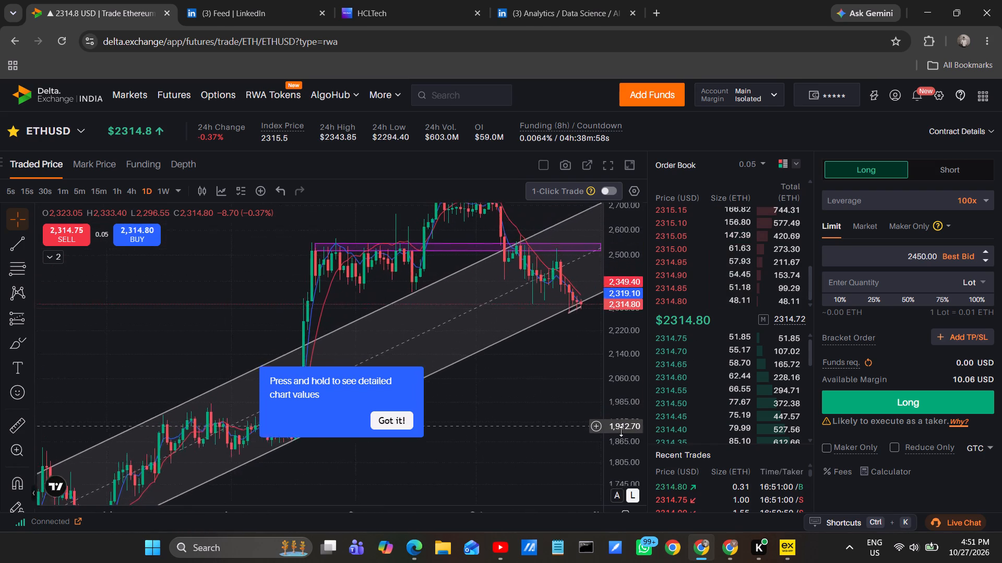
left_click_drag(621, 431, 576, 439)
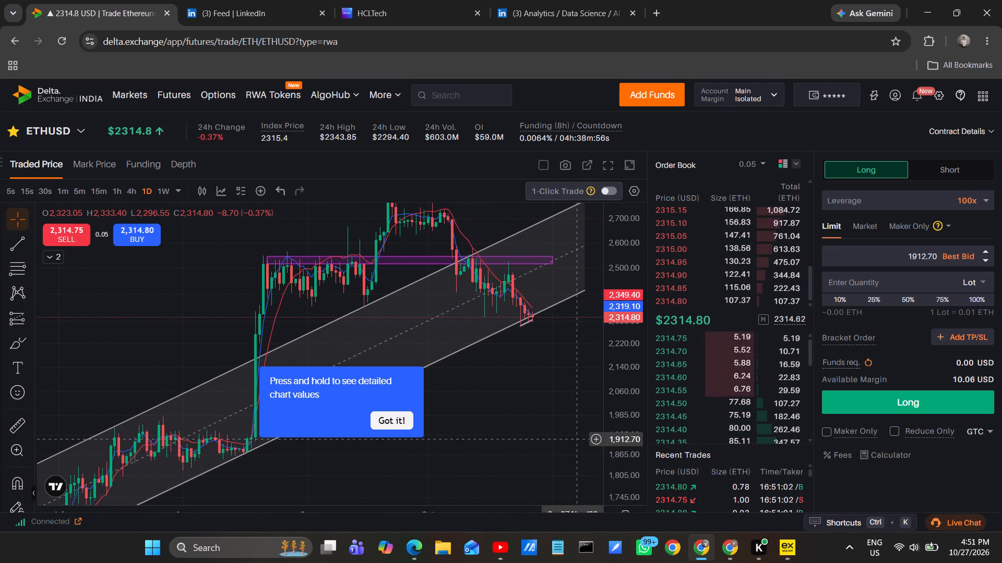
left_click(401, 423)
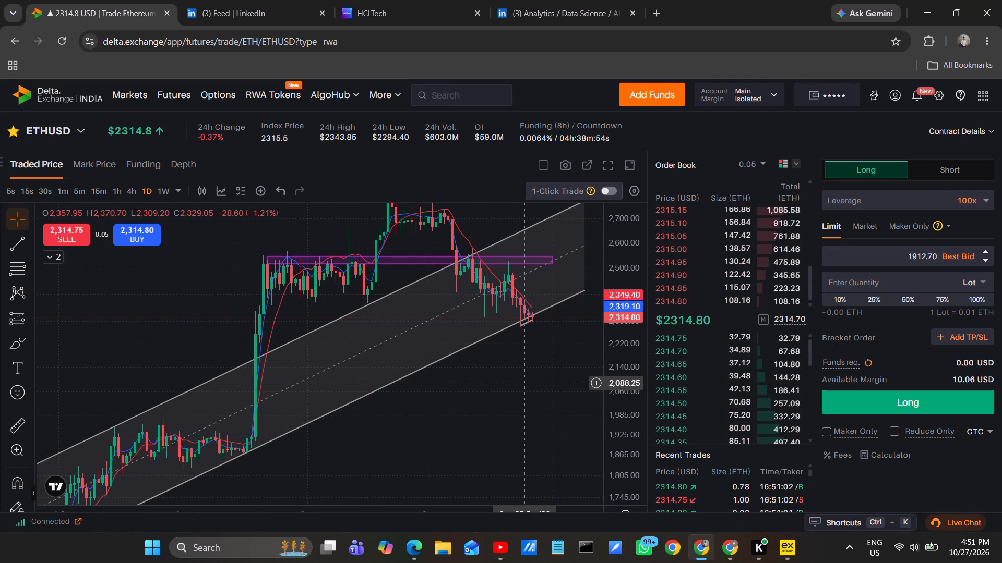
left_click_drag(524, 383, 479, 415)
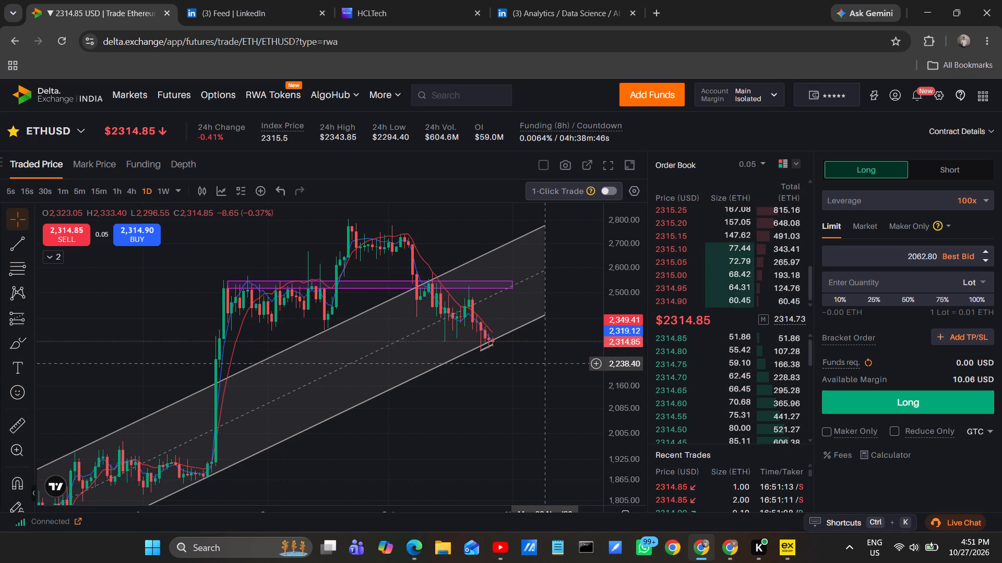
Switch to the BTCUSD Bitcoin Perpetual futures contract and examine its daily chart with the drawn channels.
left_click(81, 133)
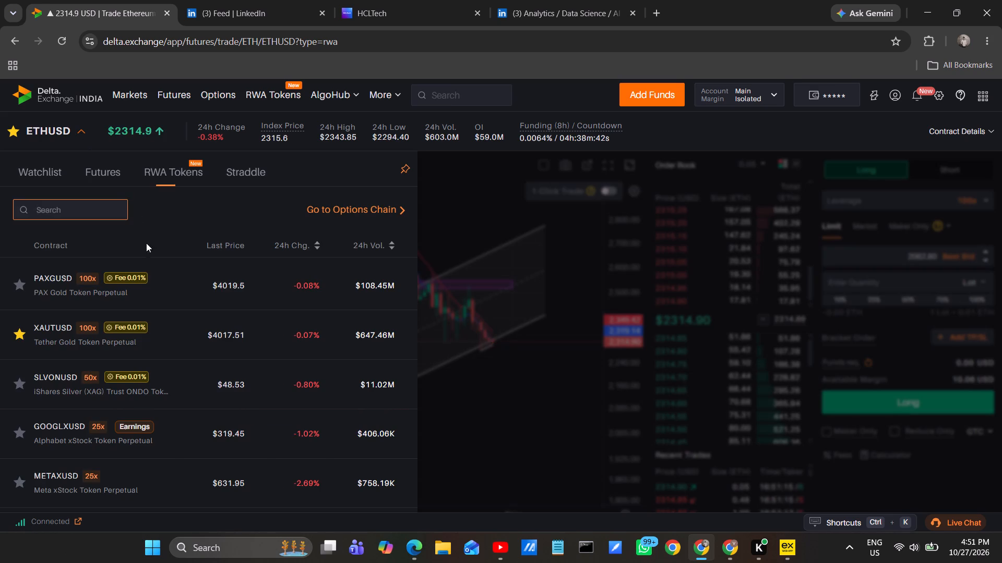
left_click(105, 168)
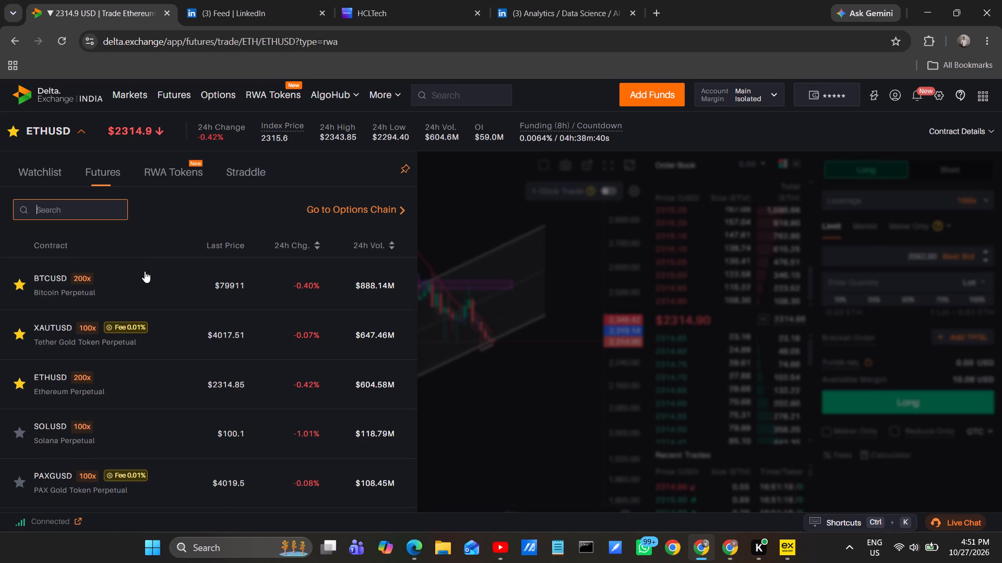
left_click(148, 292)
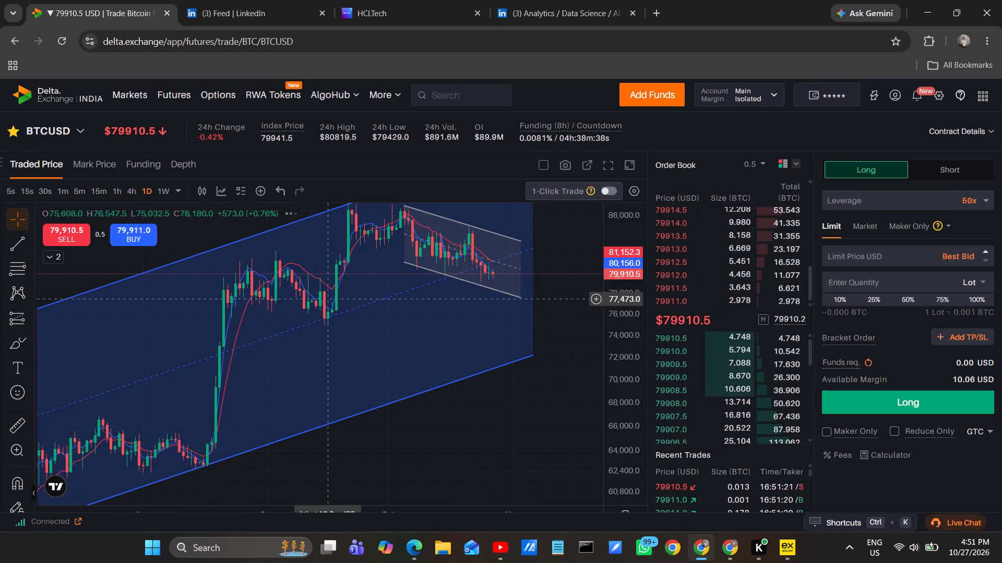
left_click_drag(619, 353, 618, 341)
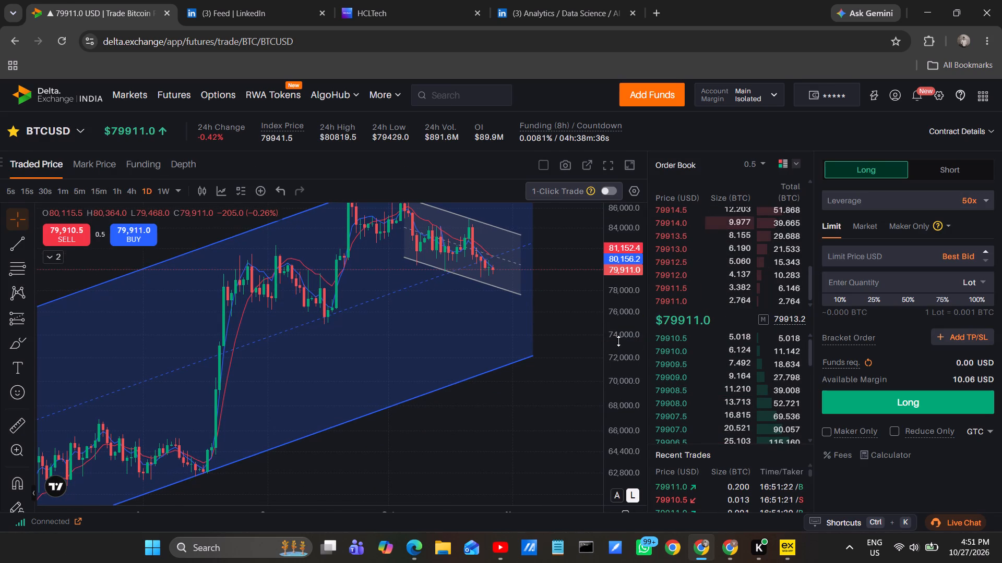
left_click_drag(571, 337, 545, 406)
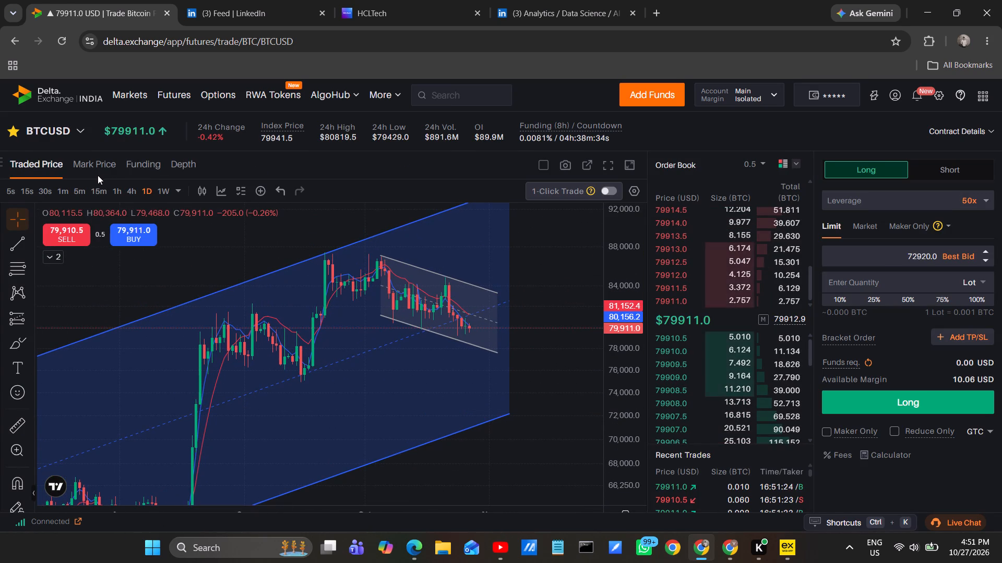
Set the BTCUSD chart to the 15m timeframe and examine a wider range of recent price action.
left_click(96, 190)
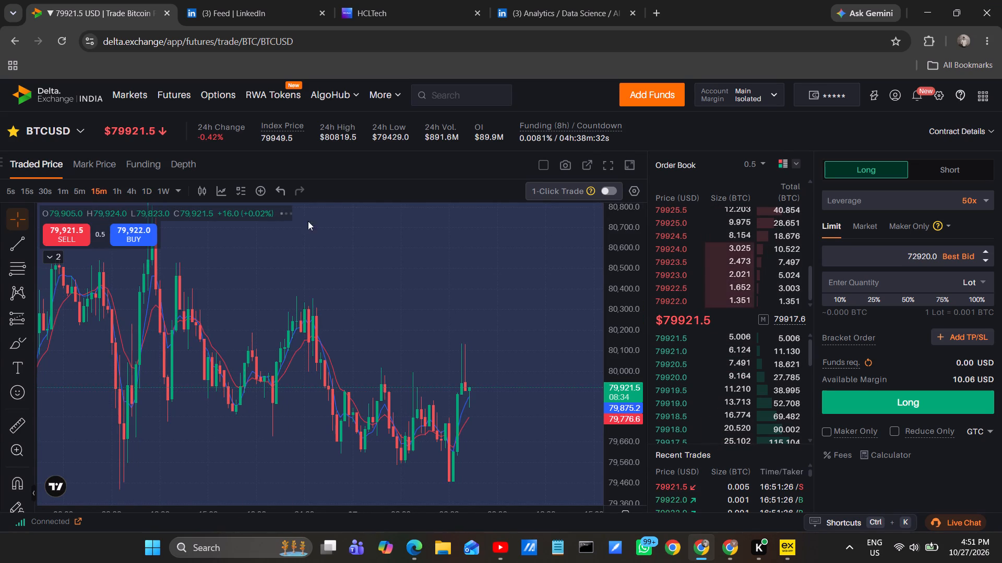
left_click_drag(317, 509, 406, 495)
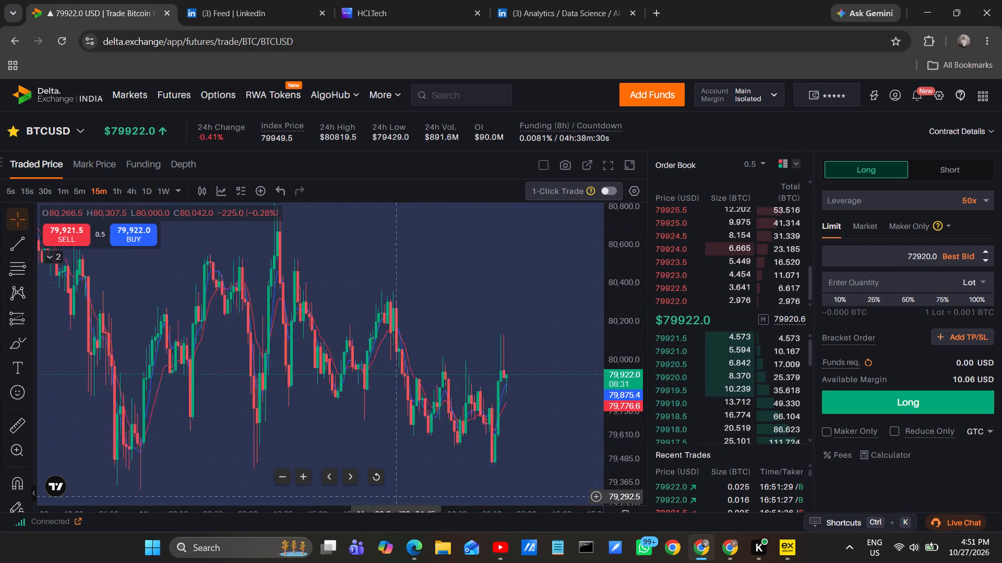
left_click_drag(406, 495, 510, 478)
left_click_drag(628, 359, 627, 377)
left_click_drag(564, 454, 473, 434)
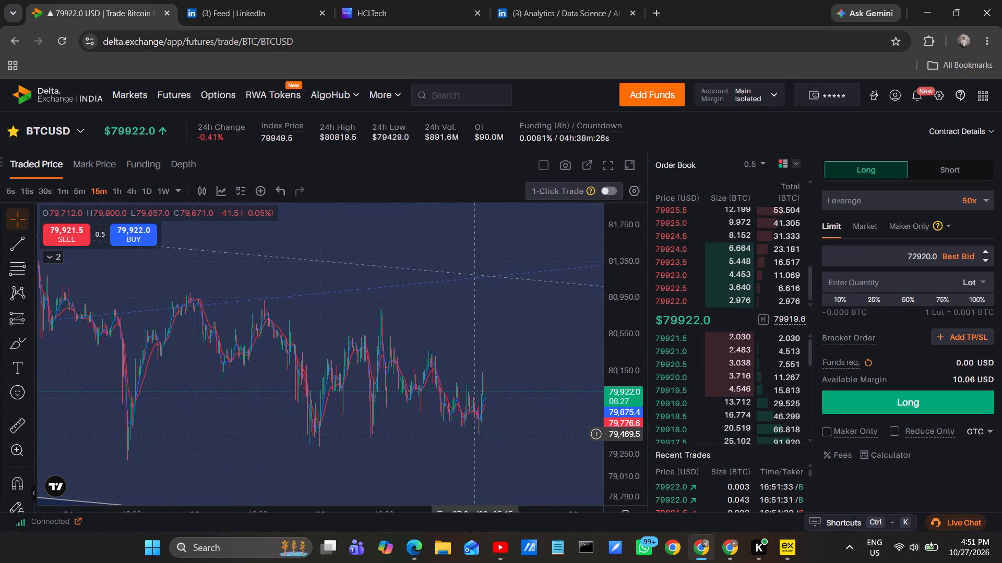
Enable 1-Click Trade for the BTCUSD chart on Delta Exchange.
left_click_drag(473, 434, 463, 433)
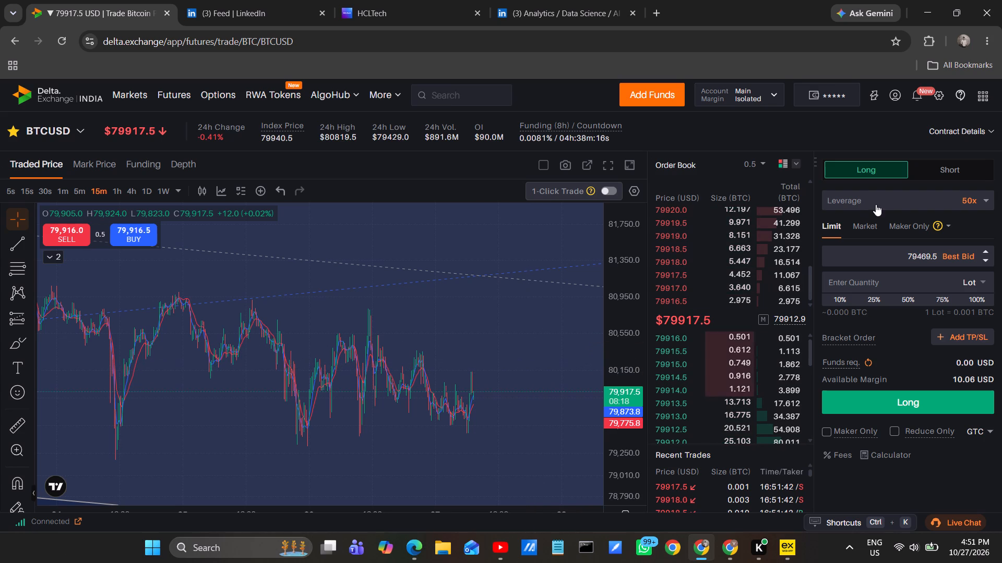
left_click(870, 277)
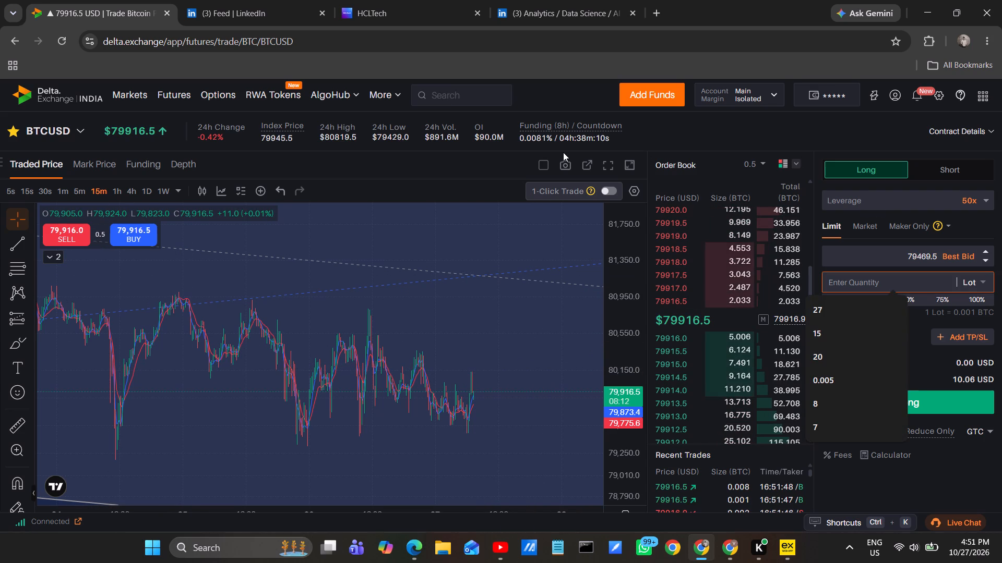
left_click(604, 184)
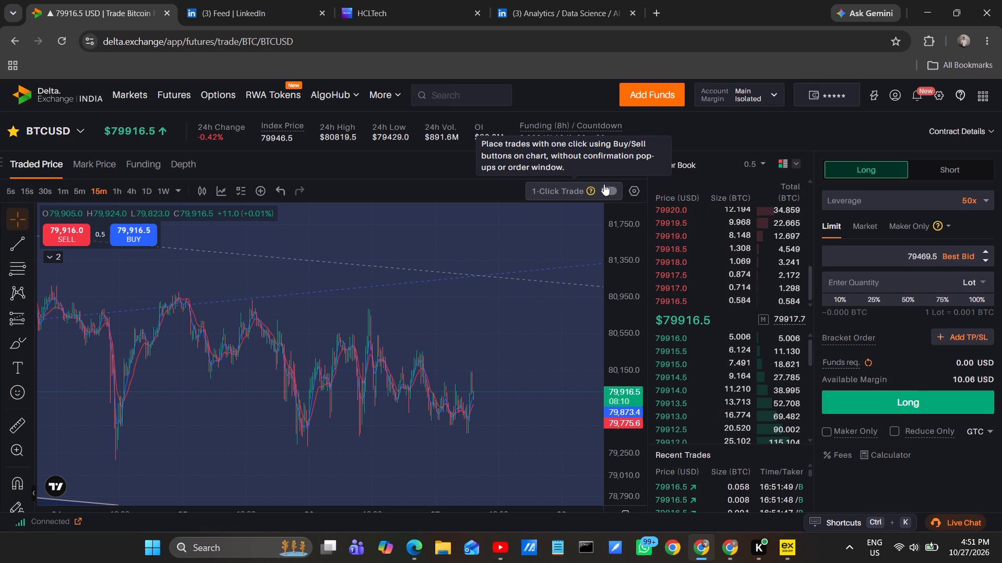
left_click(604, 188)
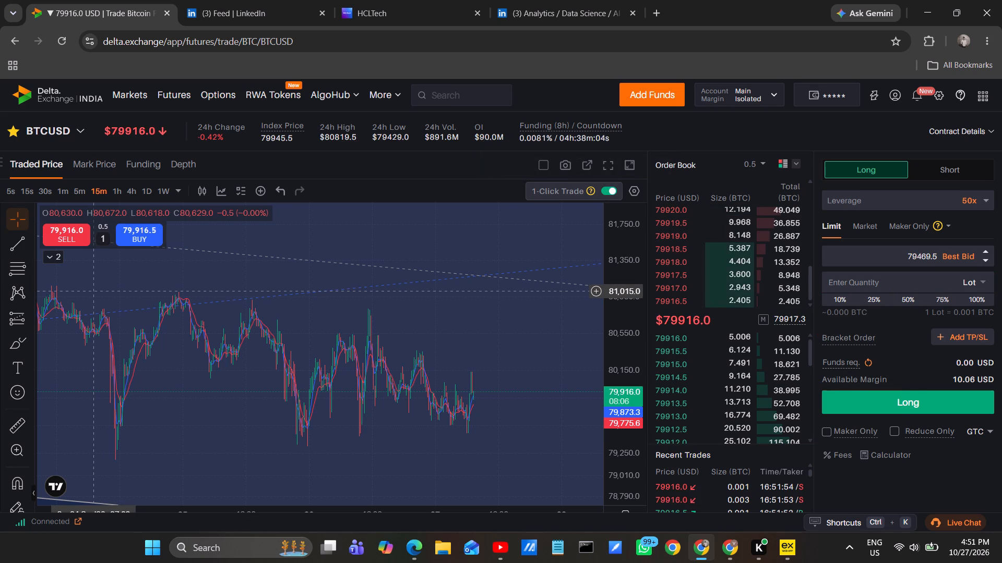
Set the one-click quantity to 4 lots and sell BTCUSD at market.
left_click(104, 241)
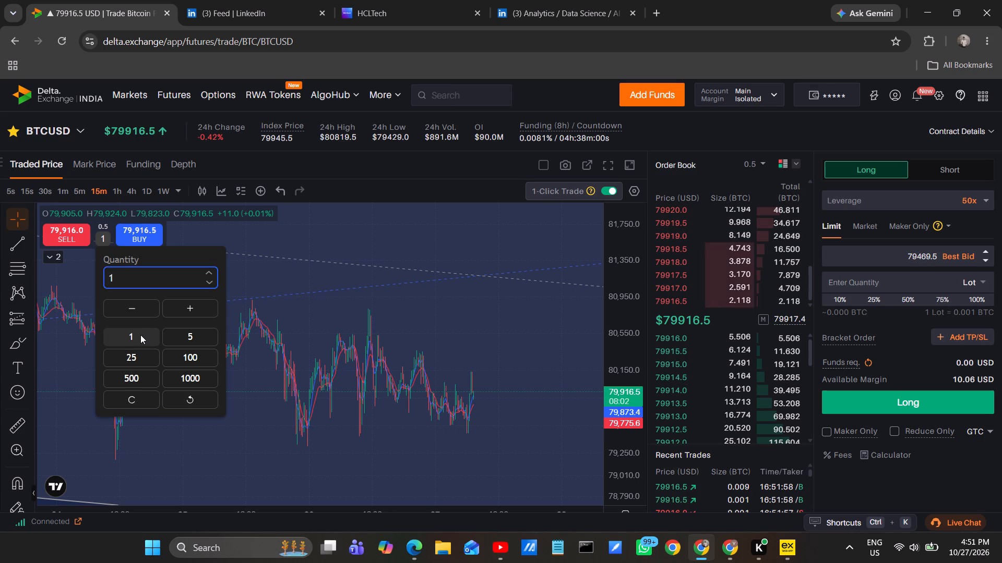
left_click(140, 335)
left_click(140, 335)
left_click(140, 335)
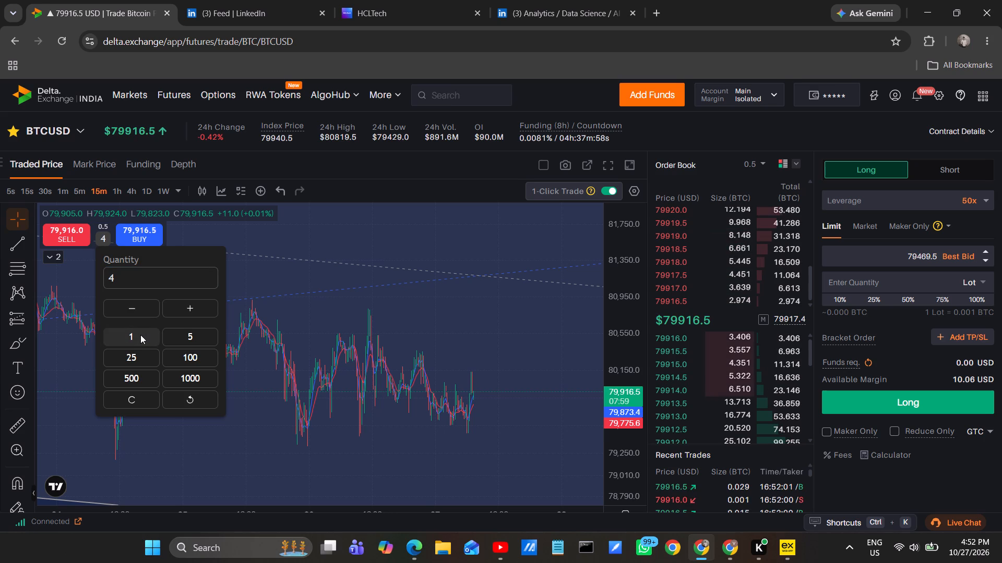
left_click(271, 277)
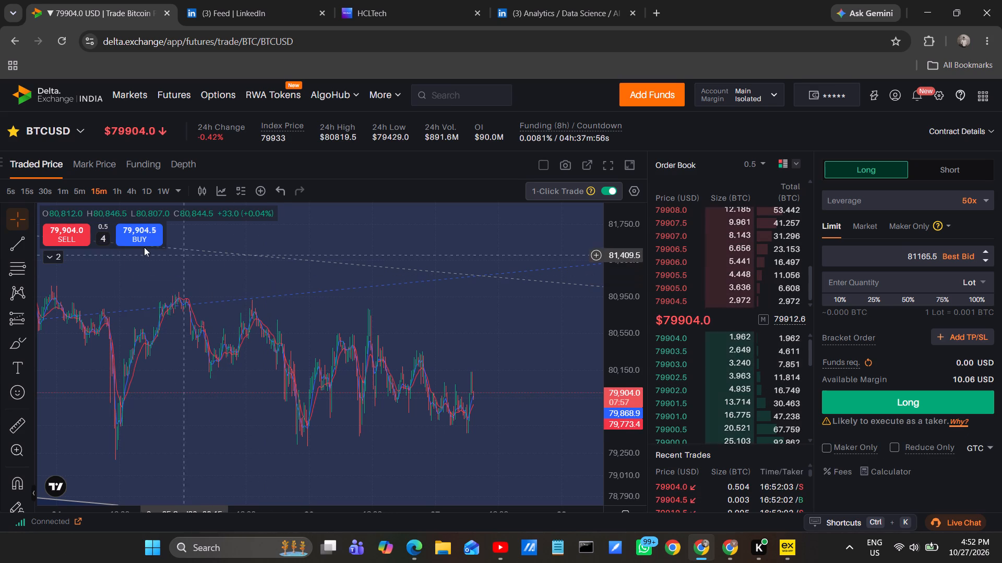
left_click(71, 233)
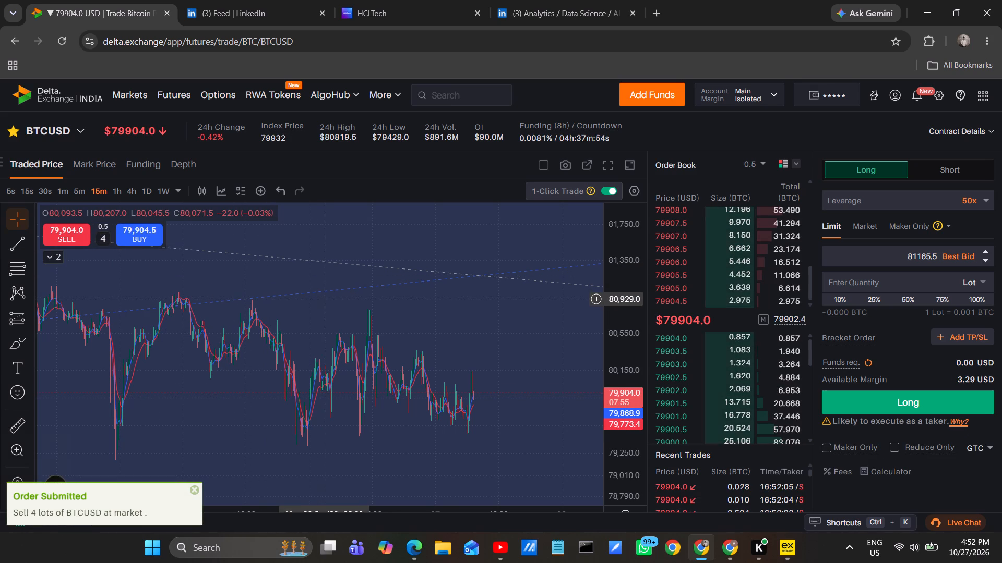
Add a stop loss to the 4-lot BTCUSD short position on the chart and adjust it to 80,153.5.
left_click_drag(540, 345, 398, 339)
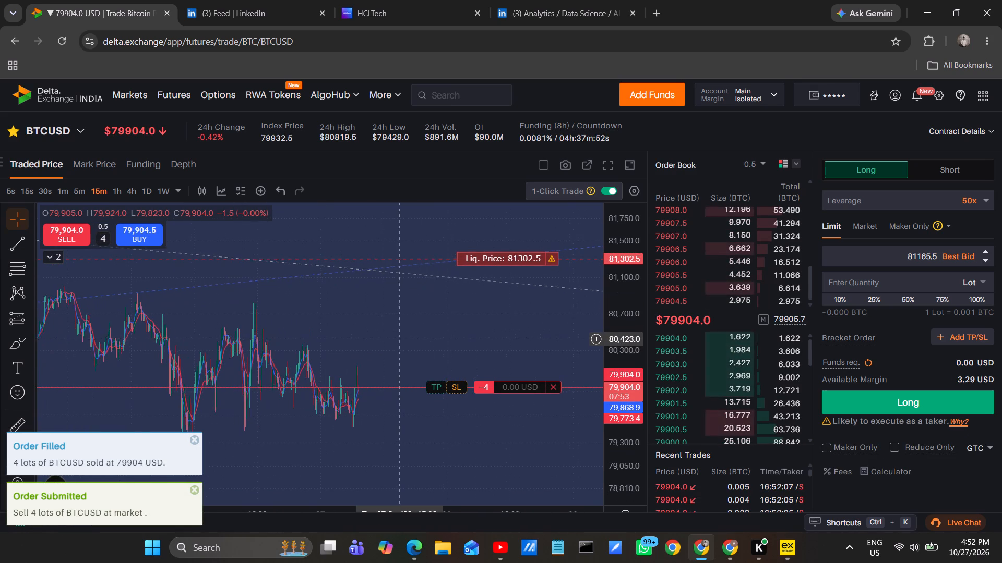
left_click_drag(398, 339, 388, 339)
left_click_drag(457, 388, 469, 366)
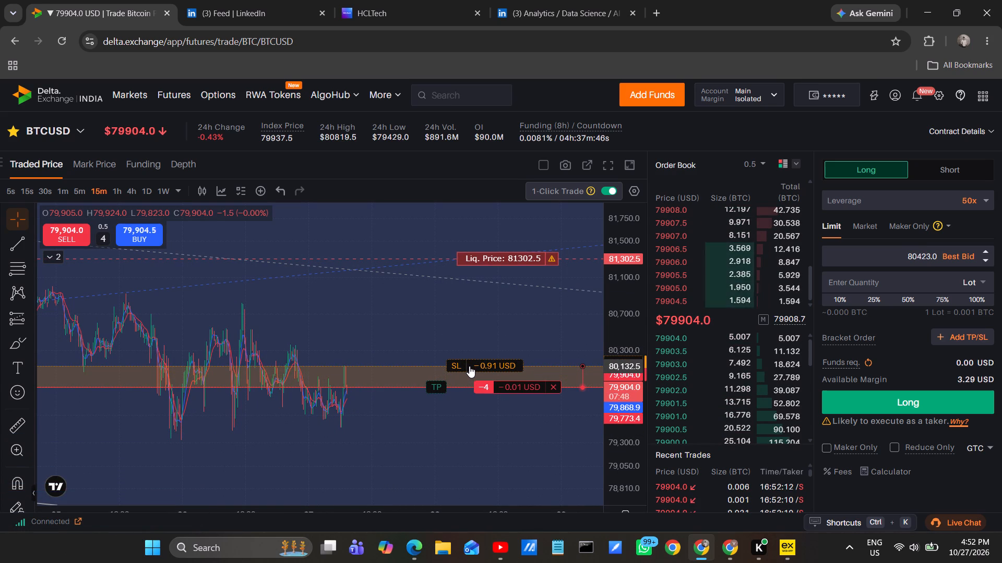
left_click_drag(469, 366, 469, 365)
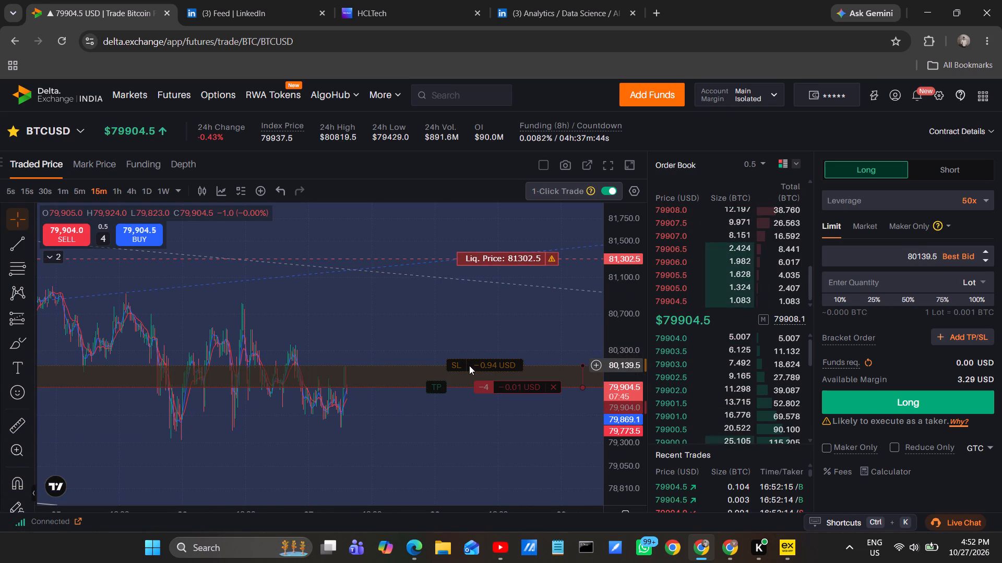
left_click(508, 365)
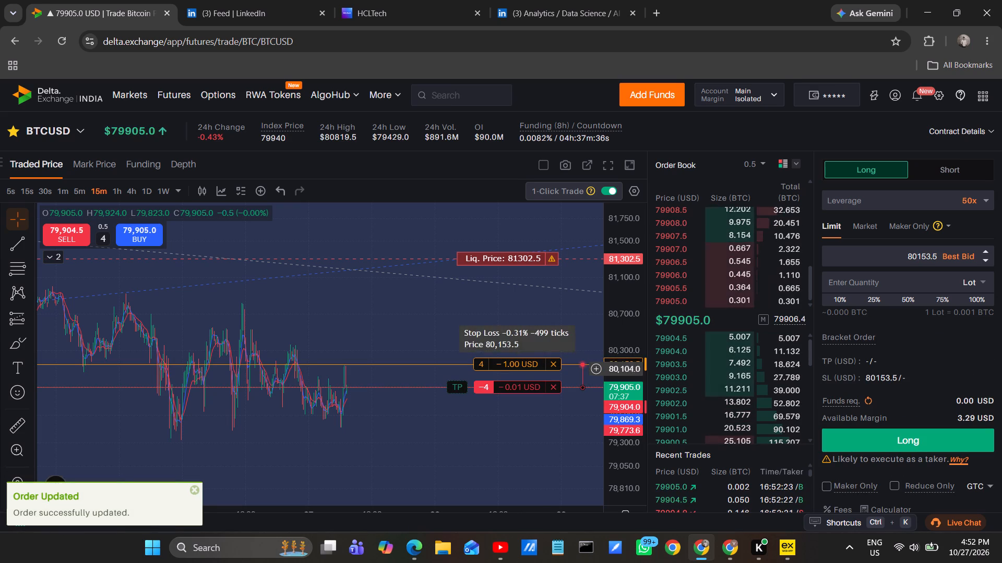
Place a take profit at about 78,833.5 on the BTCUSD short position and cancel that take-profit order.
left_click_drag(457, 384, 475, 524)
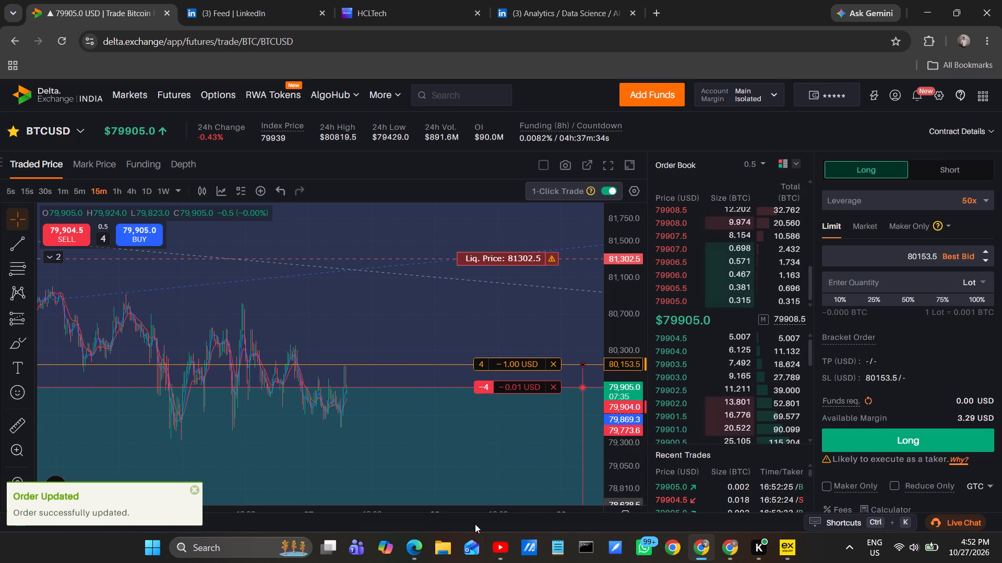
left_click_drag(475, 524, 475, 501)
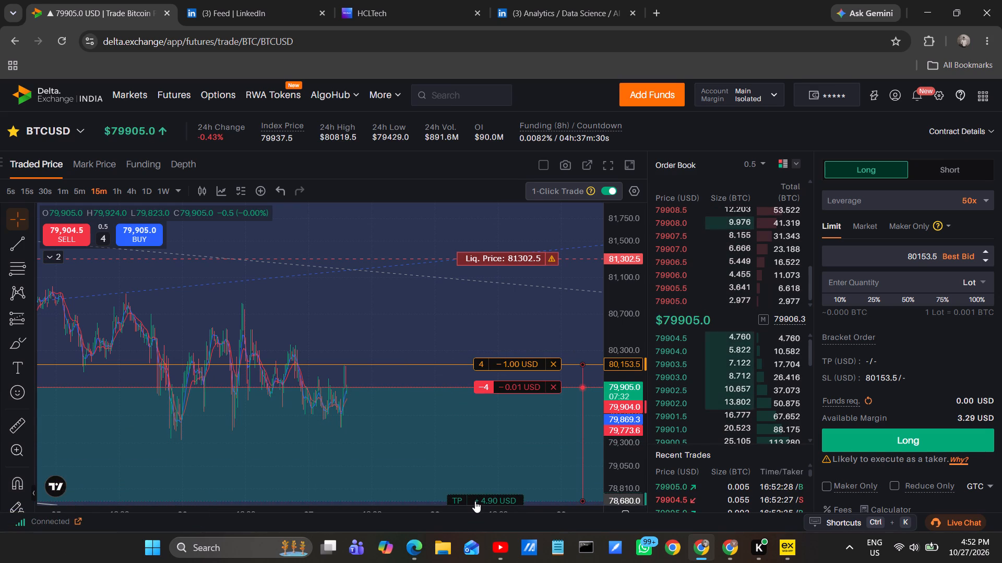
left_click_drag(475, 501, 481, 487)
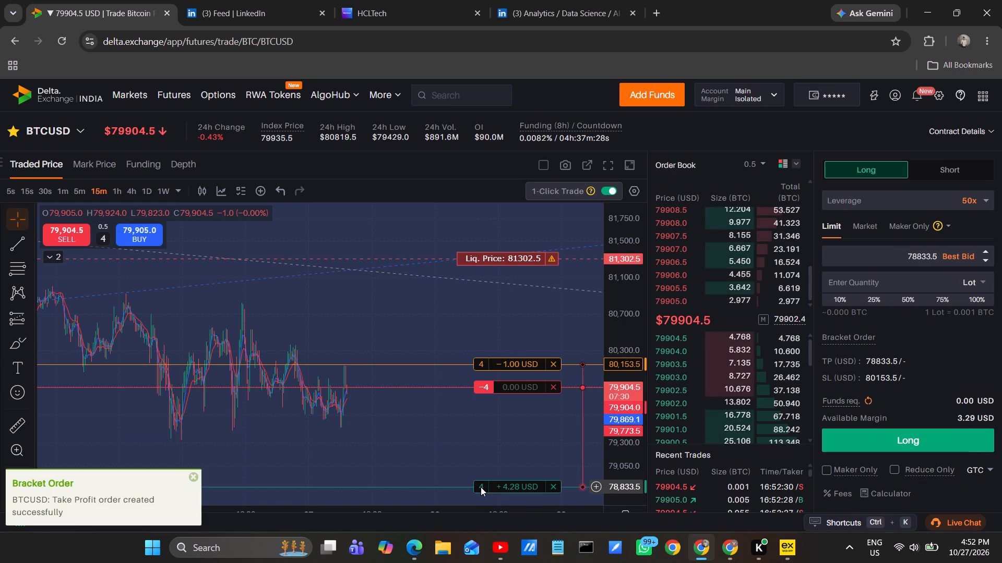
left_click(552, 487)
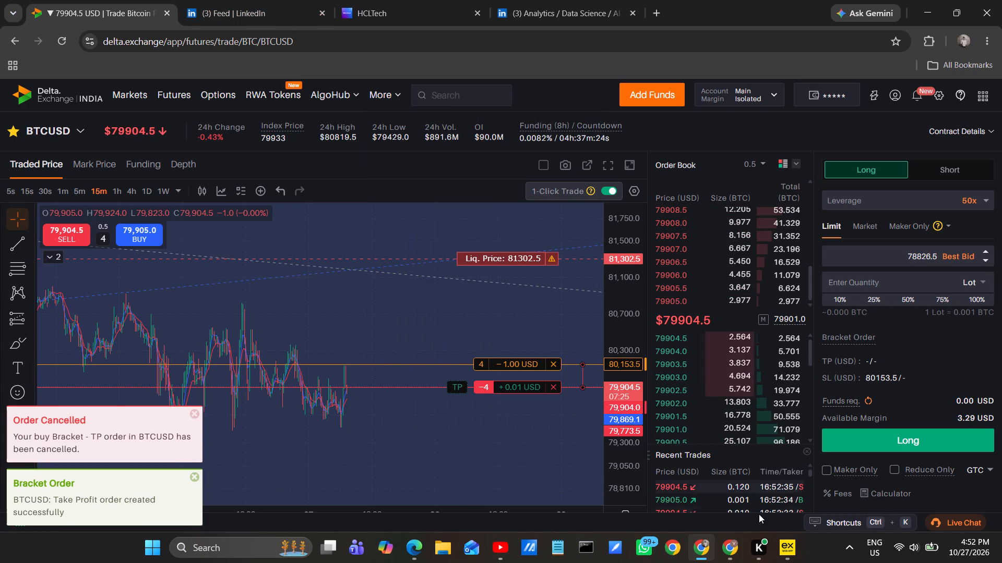
Switch to the Exness terminal and sell 0.09 lots of BTC at market.
left_click(790, 544)
left_click(818, 502)
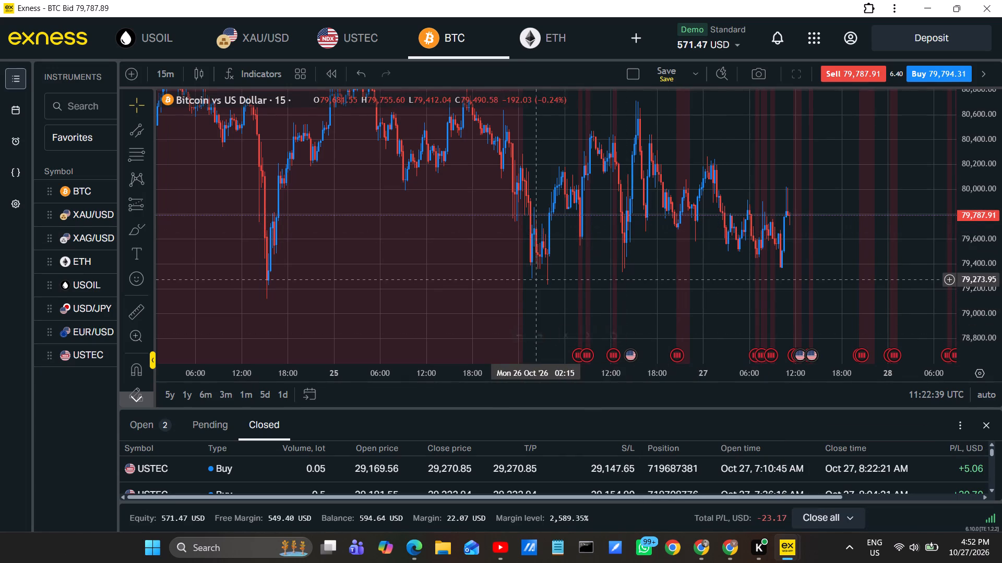
left_click_drag(674, 374, 647, 373)
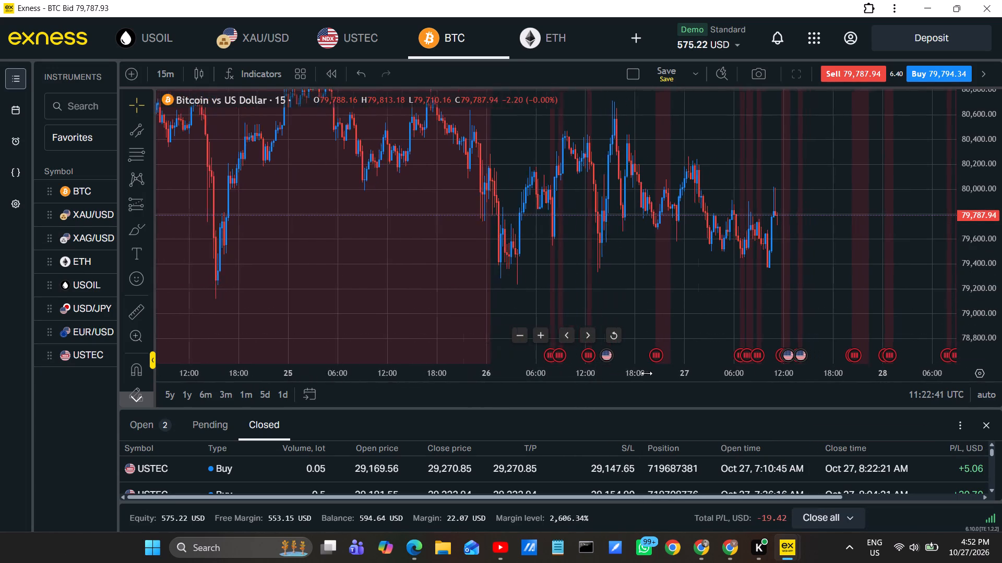
left_click_drag(647, 373, 500, 360)
left_click_drag(691, 243, 559, 245)
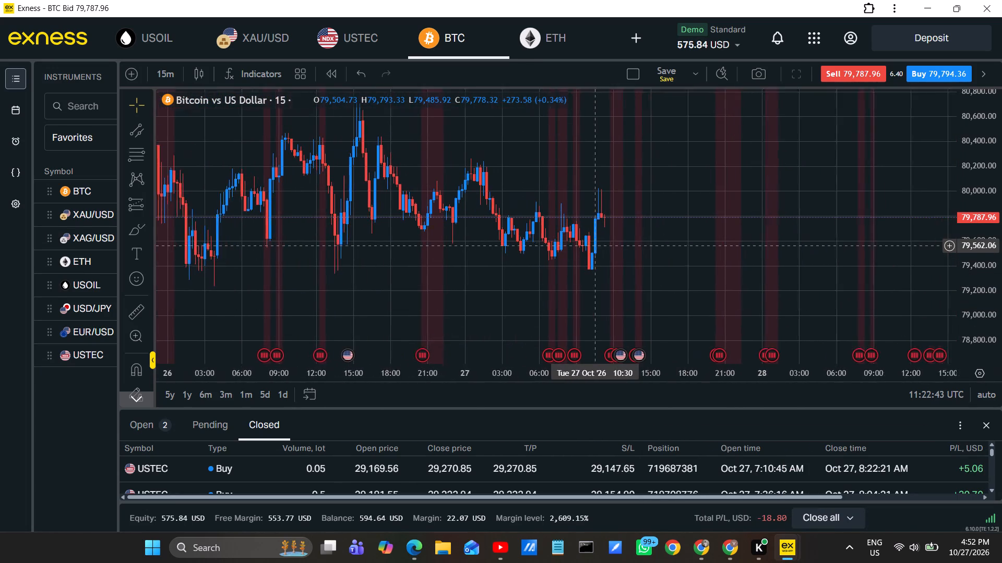
left_click_drag(559, 245, 495, 240)
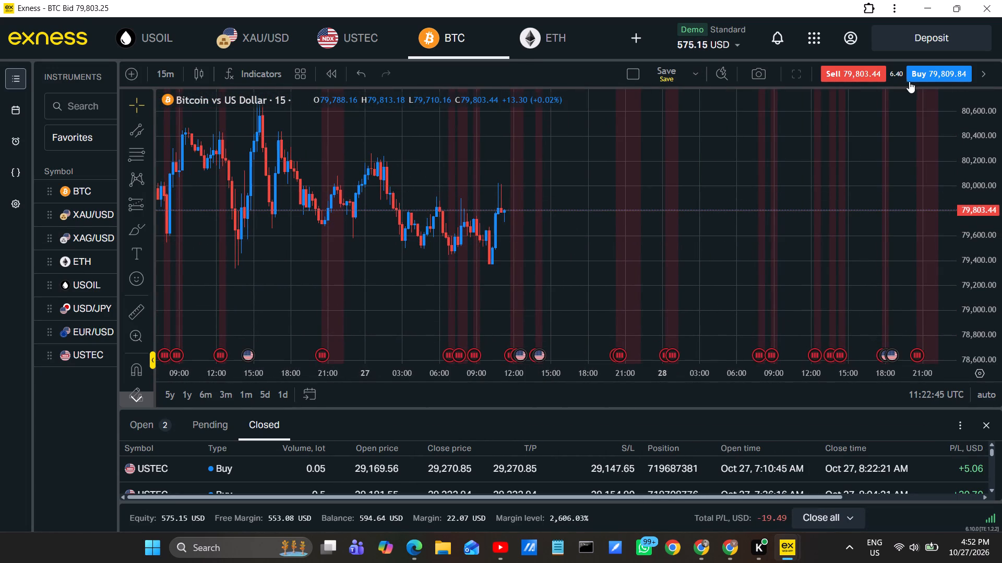
left_click(876, 75)
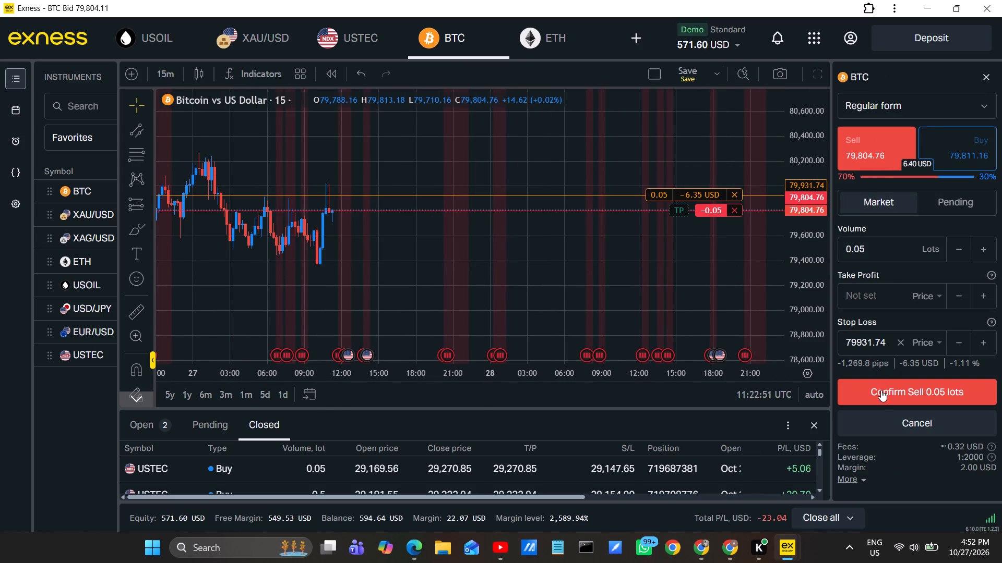
left_click(869, 252)
key("BackSpace")
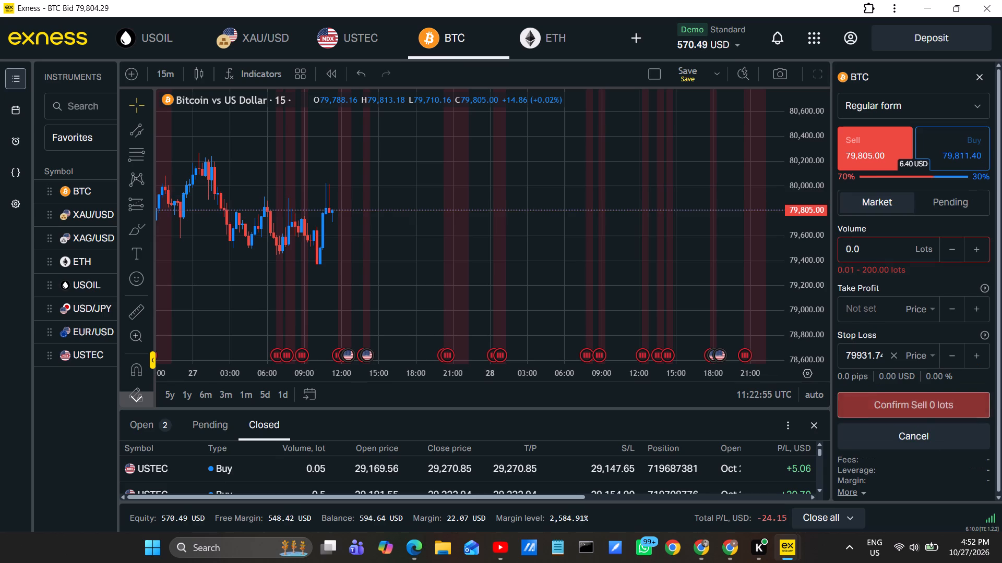
type("90")
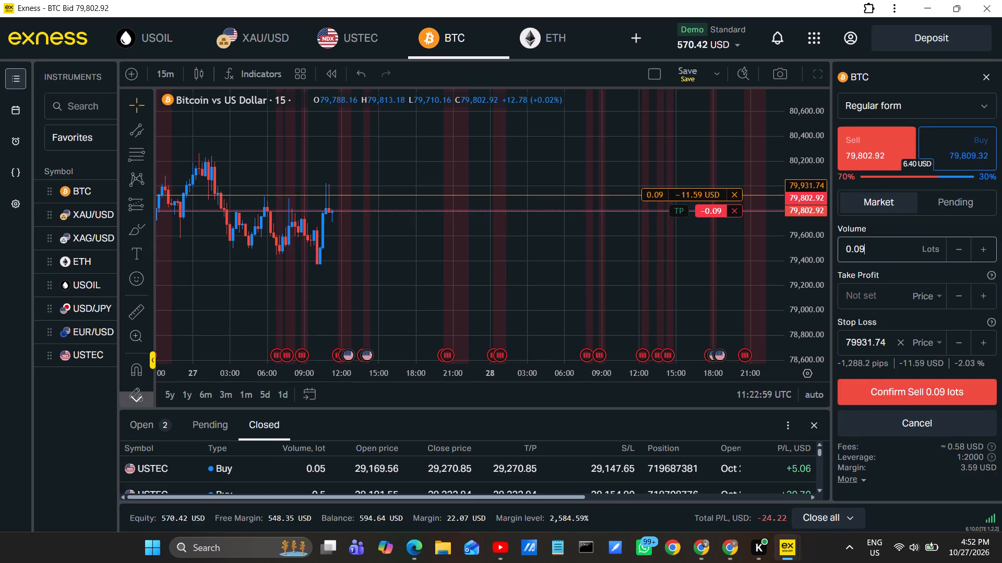
left_click(867, 387)
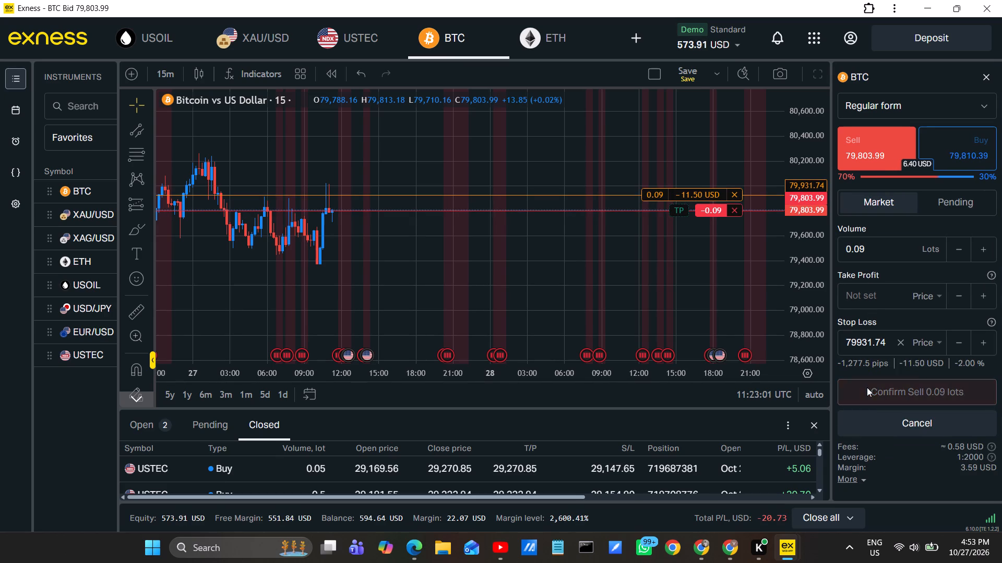
Modify the 0.09-lot BTC sell position to a stop loss of 80,038.75 and a take profit of 79,373.48.
left_click_drag(685, 193, 693, 181)
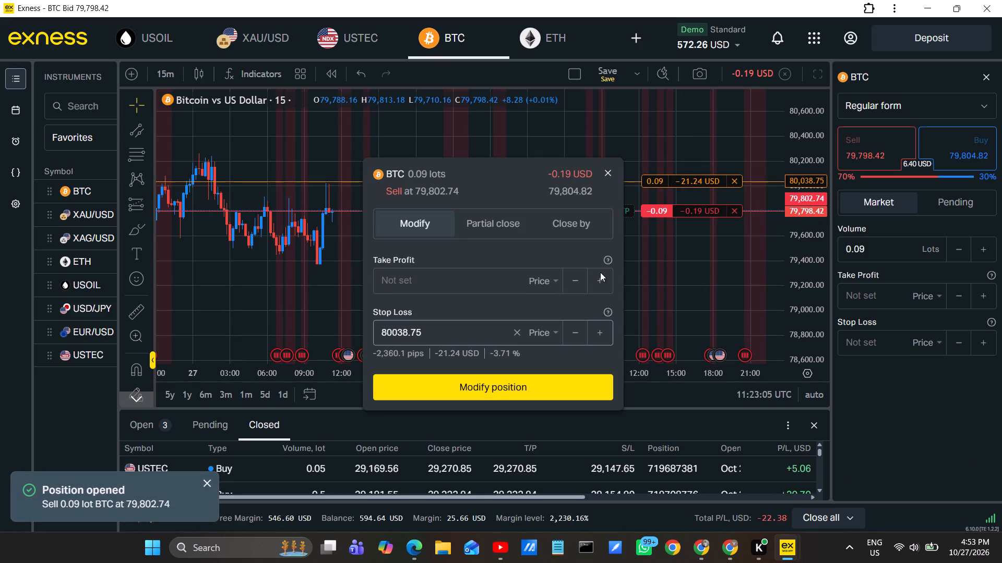
left_click(540, 383)
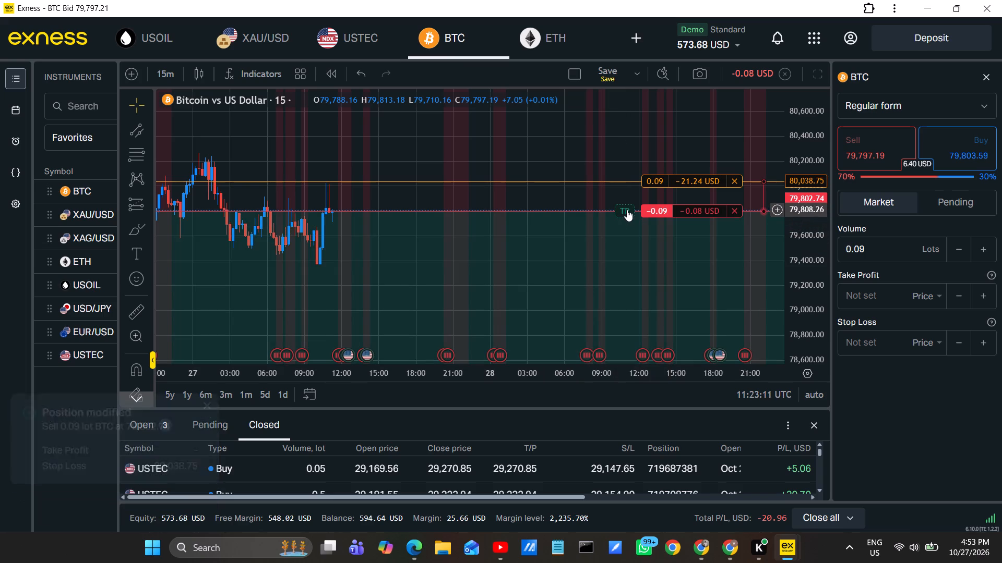
left_click_drag(627, 210, 641, 257)
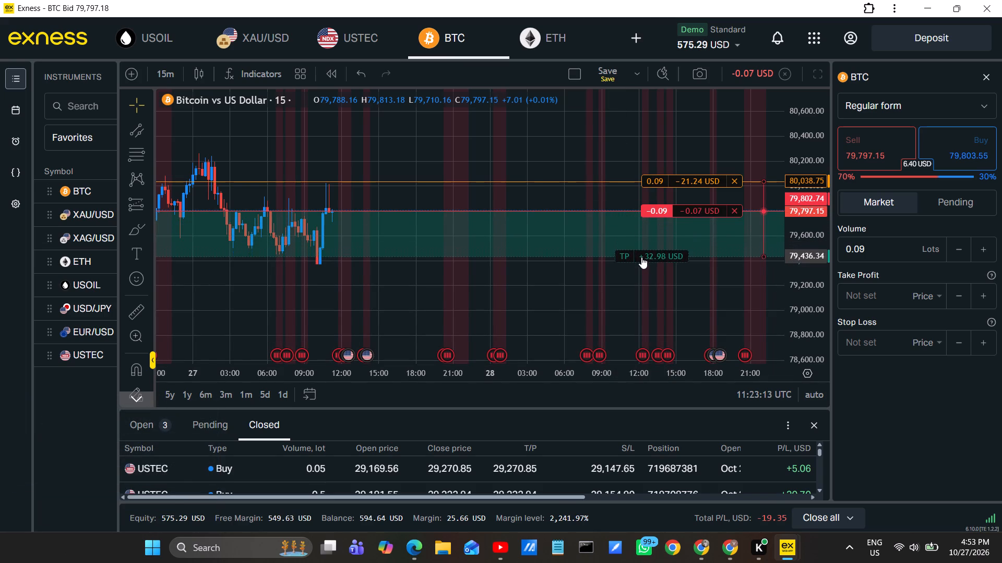
left_click_drag(641, 257, 644, 264)
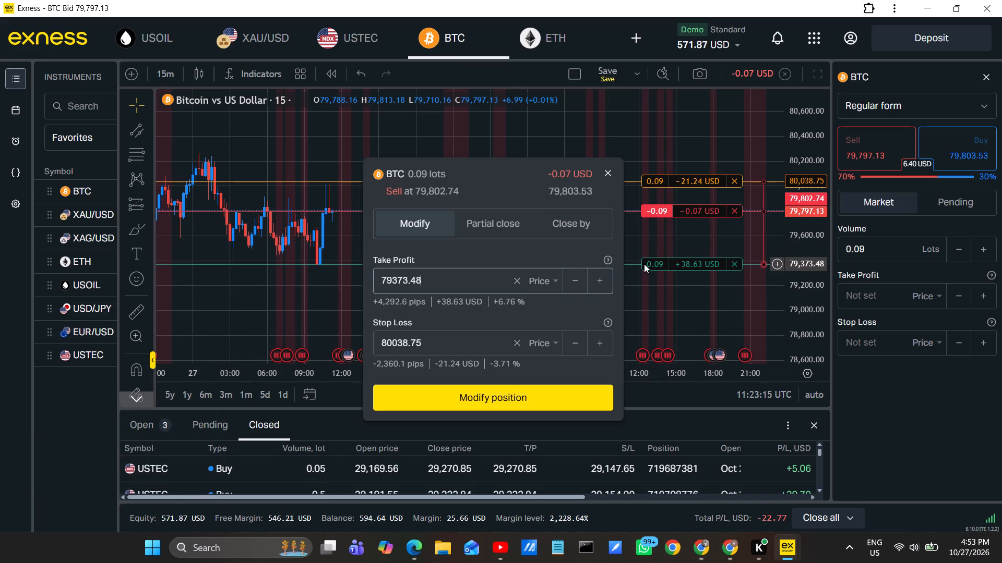
left_click(579, 390)
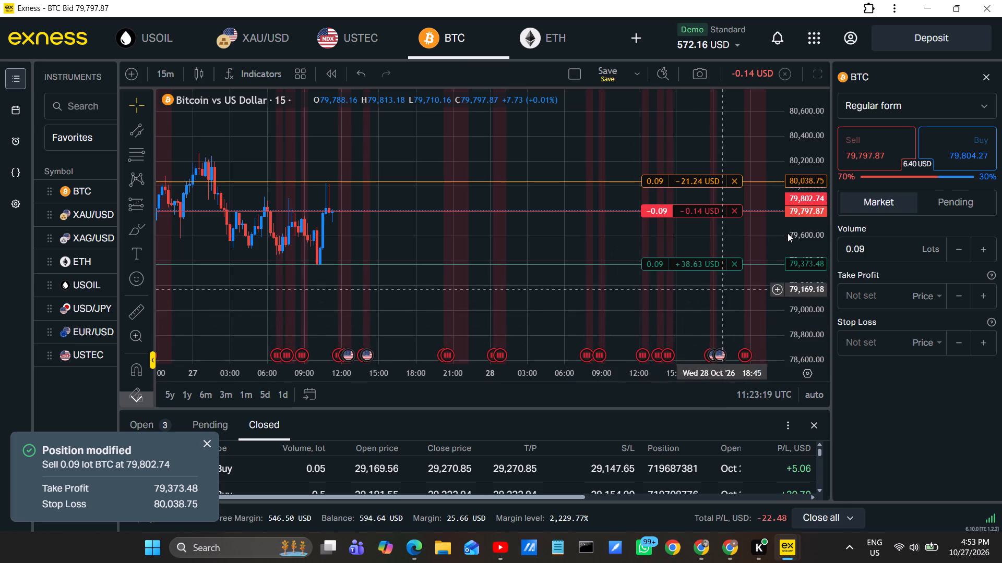
Open a second BTC market sell position of 0.09 lots.
left_click(878, 147)
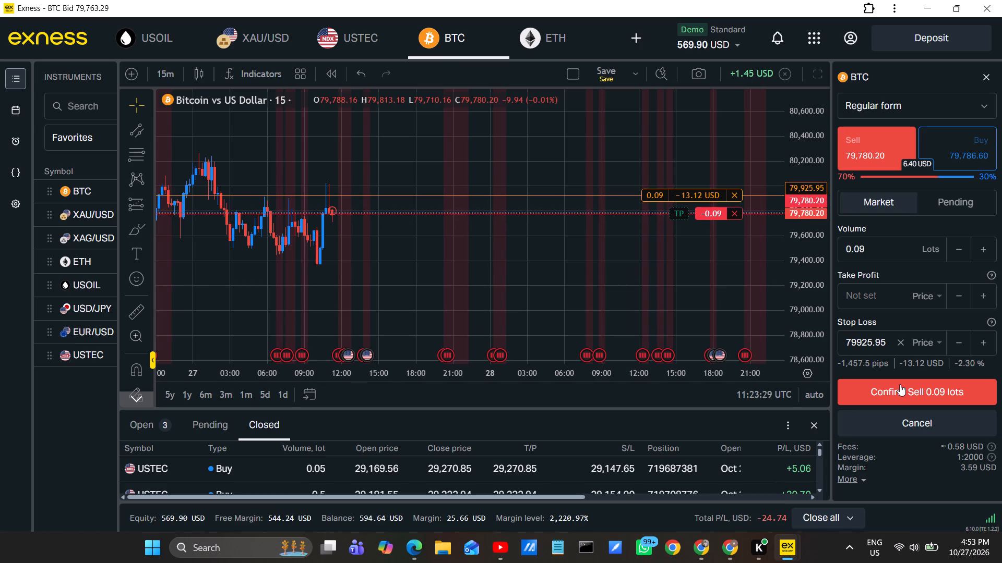
left_click(900, 384)
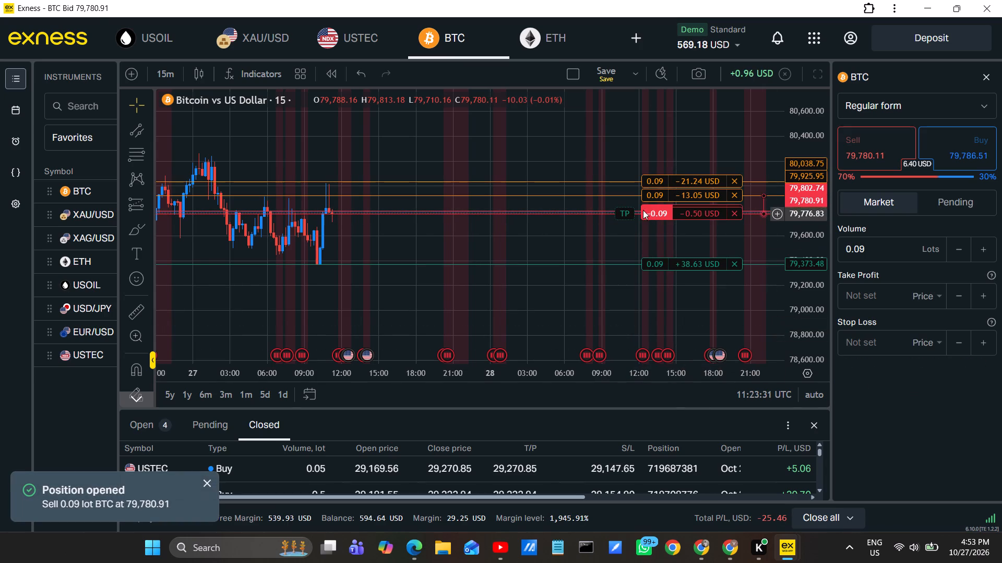
Modify the second BTC sell position to a stop loss of 80,038.75 and a take profit of 79,373.48.
left_click_drag(687, 194, 695, 181)
left_click(521, 381)
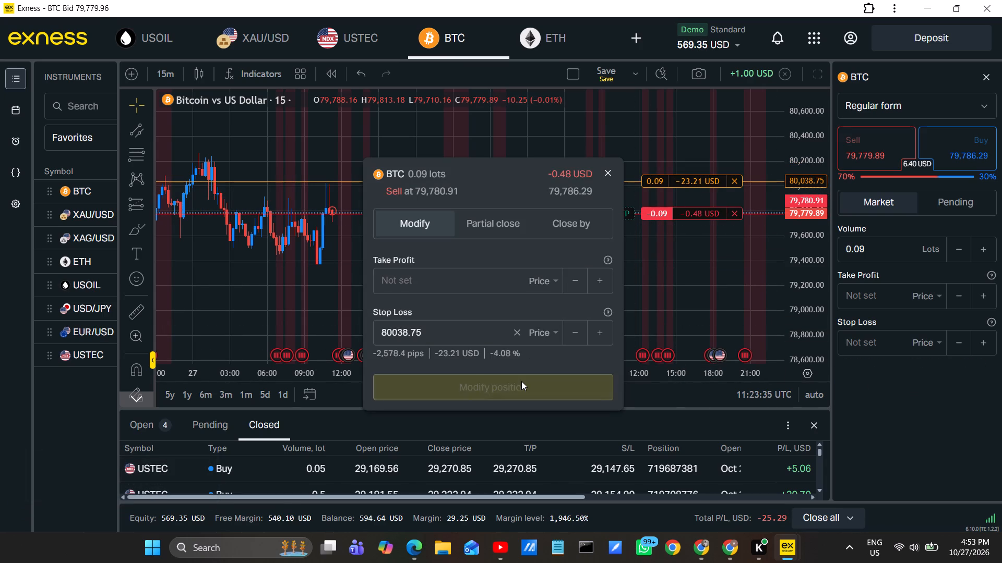
left_click_drag(625, 211, 631, 263)
left_click(565, 403)
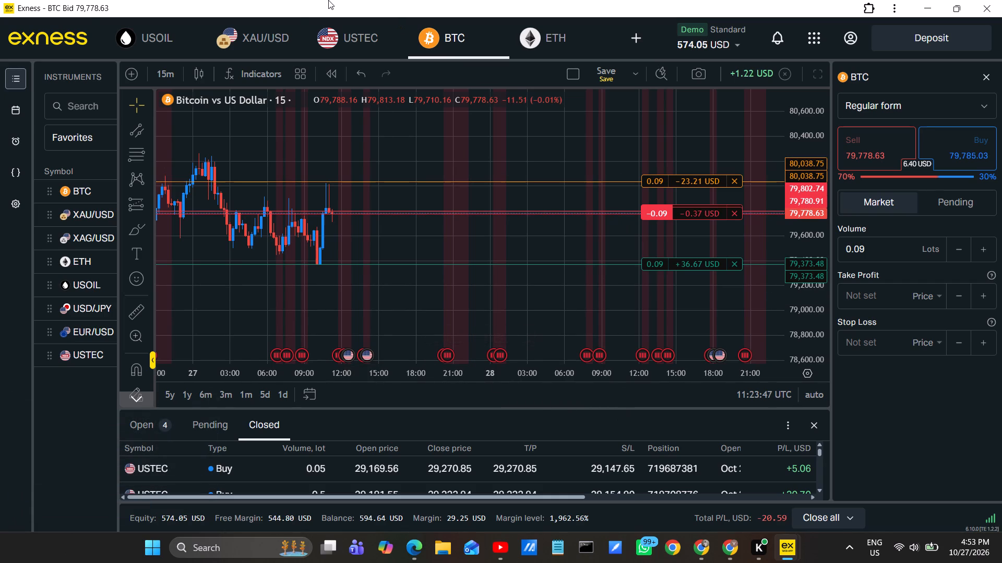
Examine recent price action on the XAU/USD chart and check the 0.1-lot buy position's stop loss and take profit settings.
left_click(261, 38)
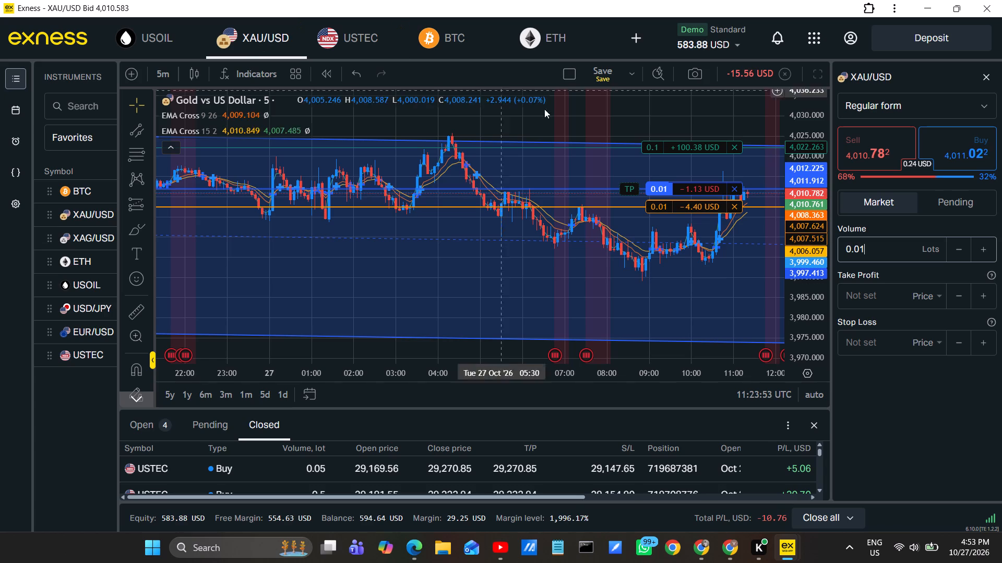
left_click_drag(689, 311, 530, 339)
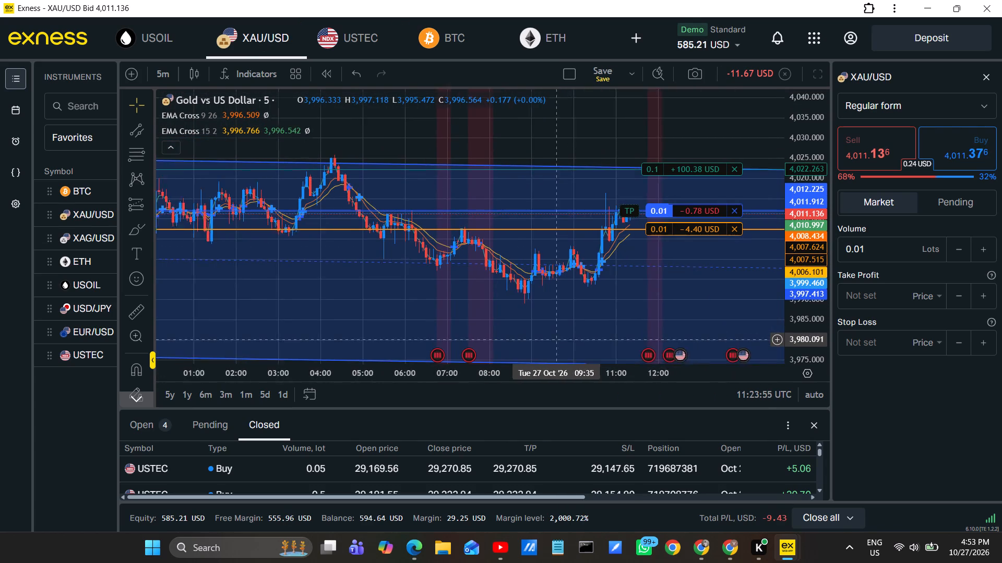
left_click_drag(530, 339, 495, 339)
left_click_drag(809, 289, 819, 211)
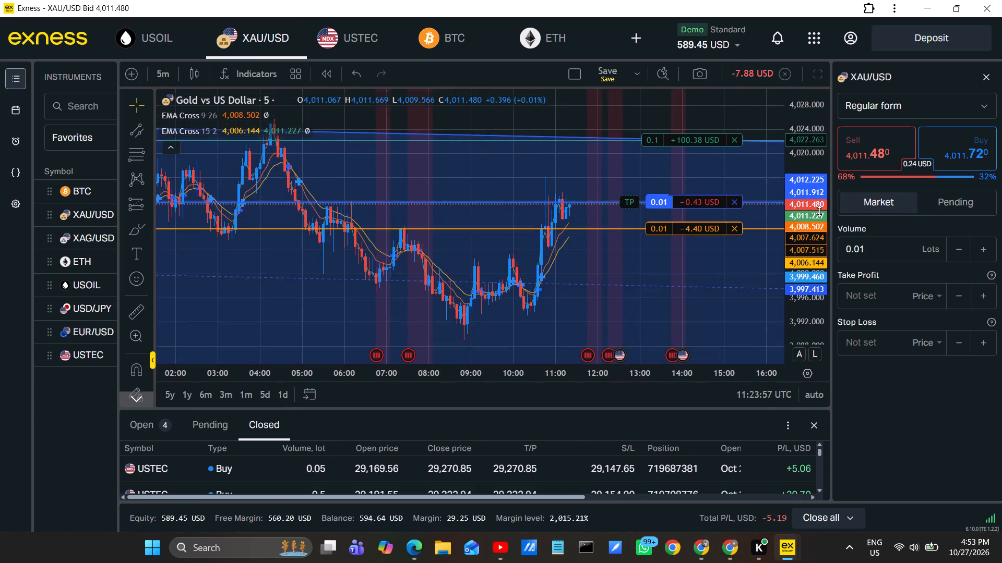
left_click_drag(819, 211, 821, 161)
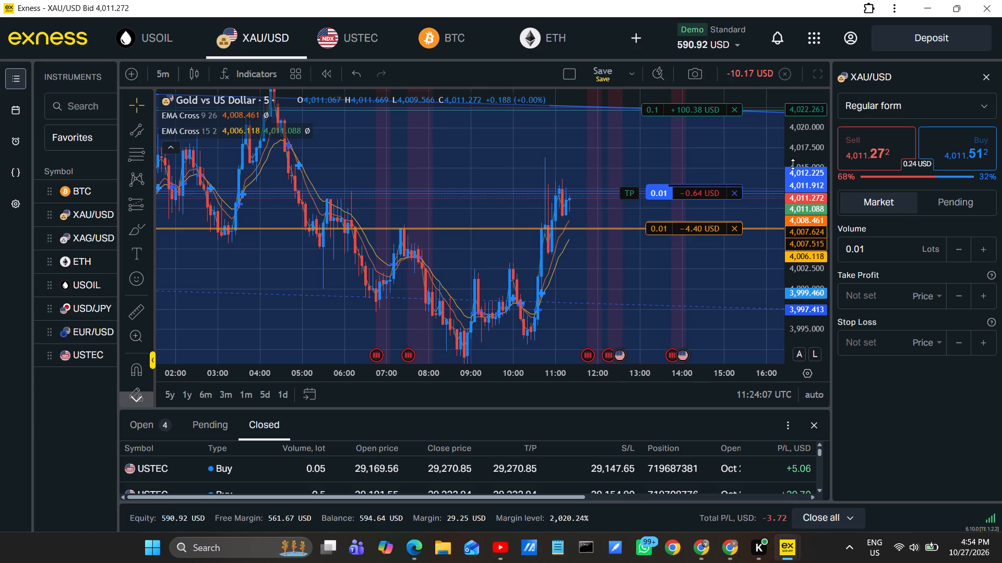
left_click(676, 184)
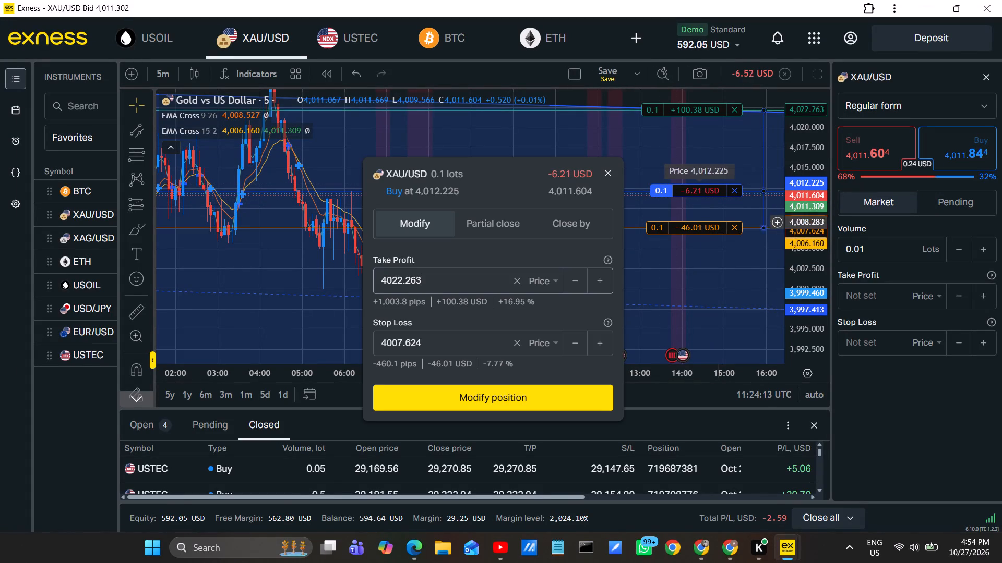
left_click(610, 177)
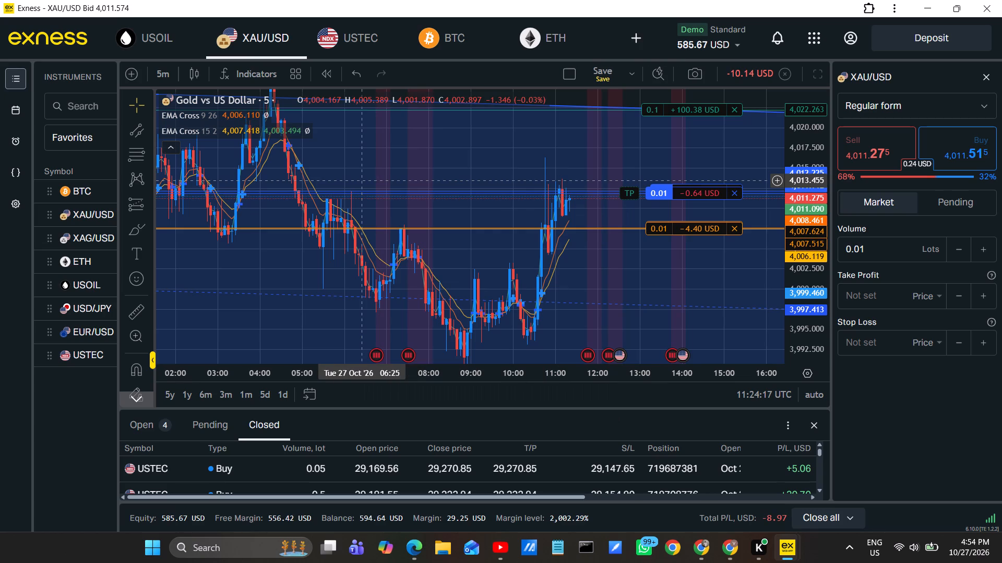
Return to the BTC chart to examine price action, and review the BTC and XAU/USD entries among the open positions.
left_click(443, 37)
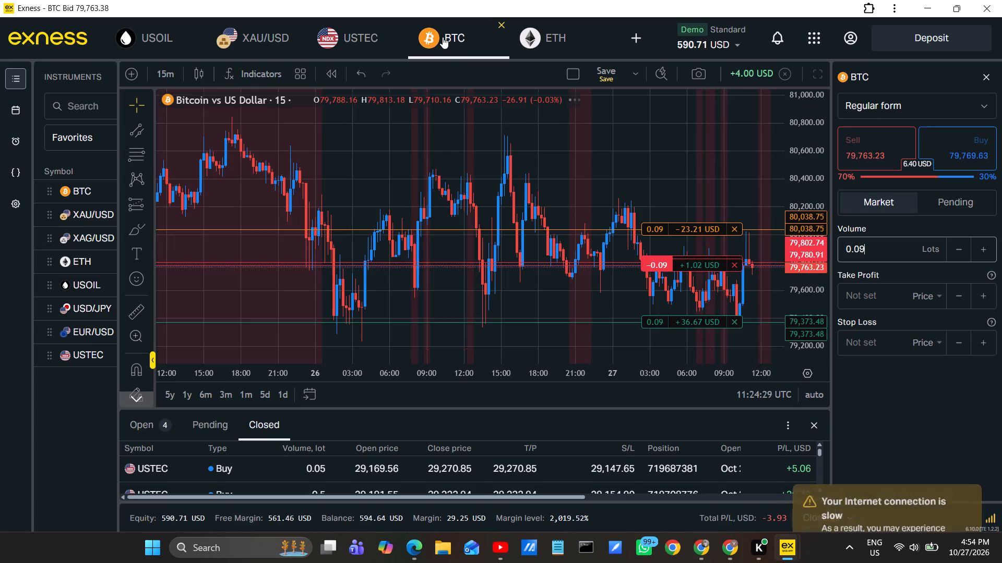
left_click_drag(655, 170, 476, 134)
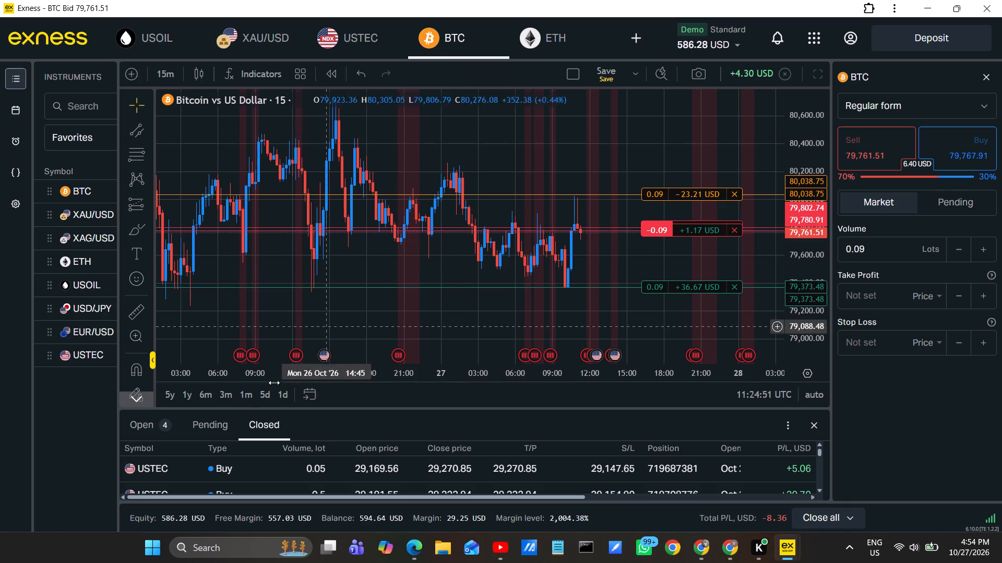
left_click(155, 424)
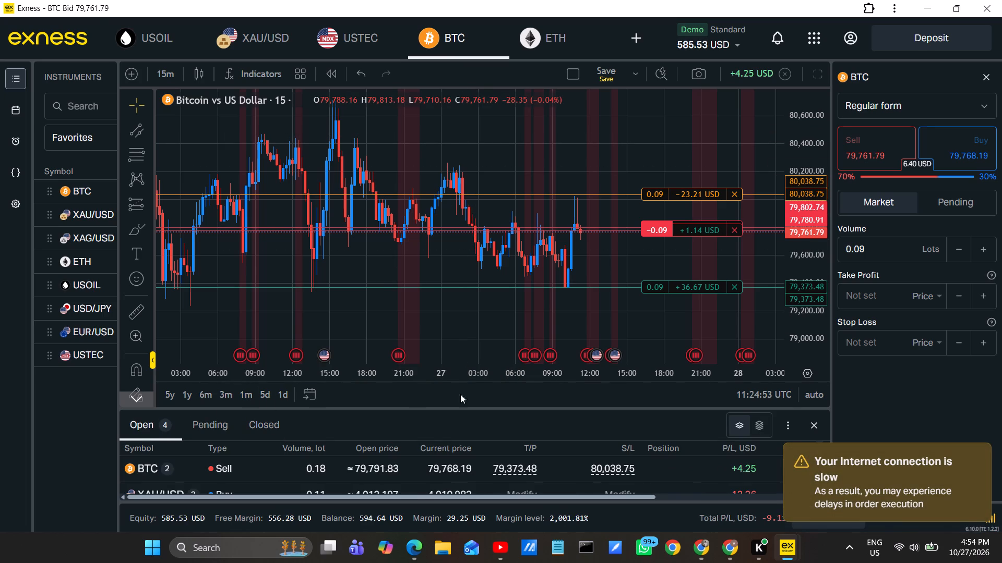
scroll(515, 434, "down", 1)
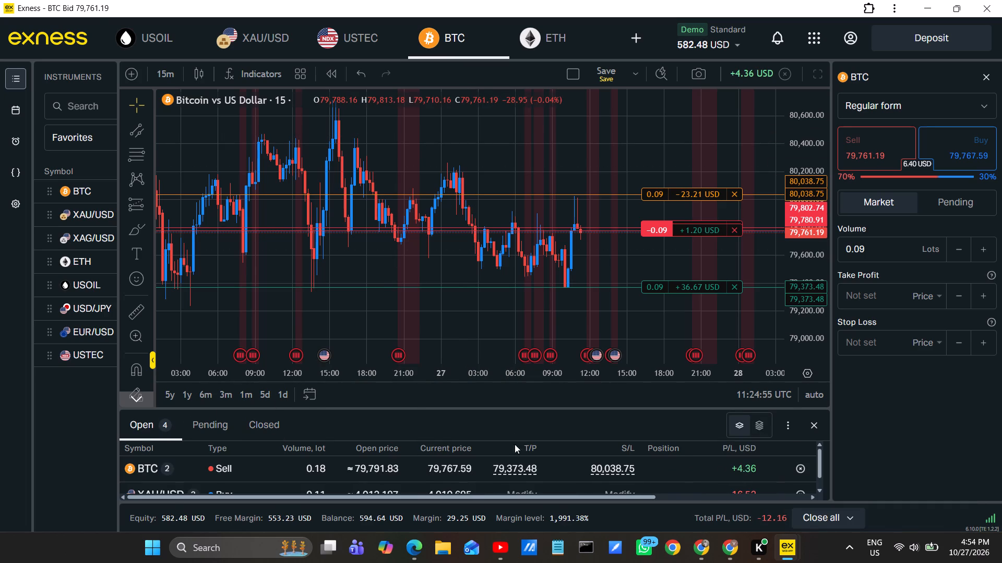
scroll(509, 465, "down", 1)
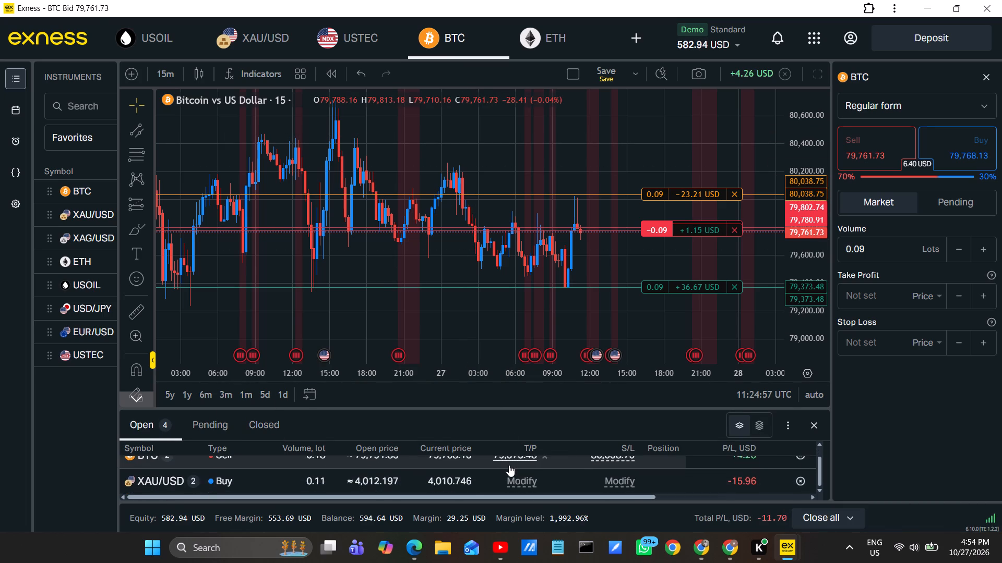
scroll(509, 465, "down", 2)
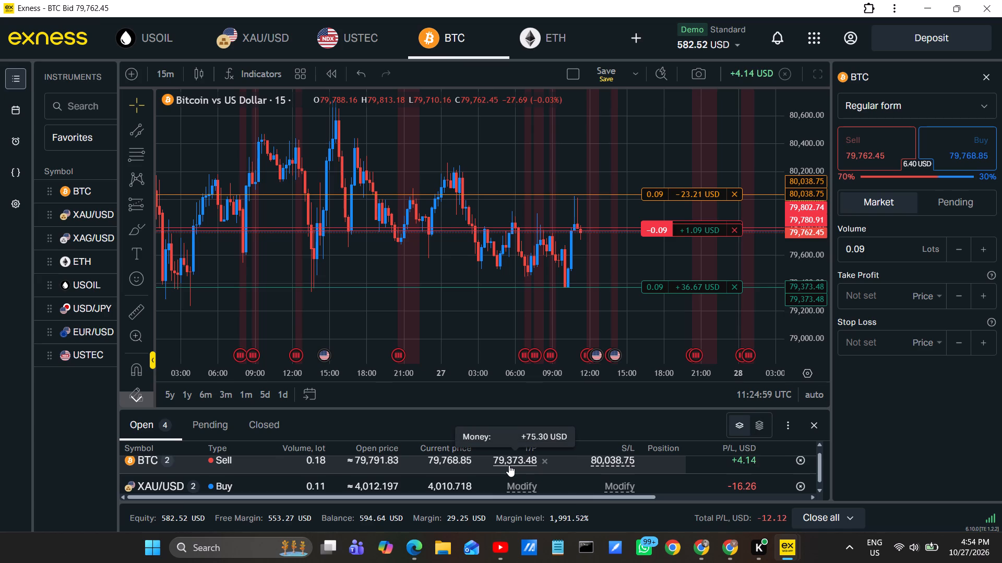
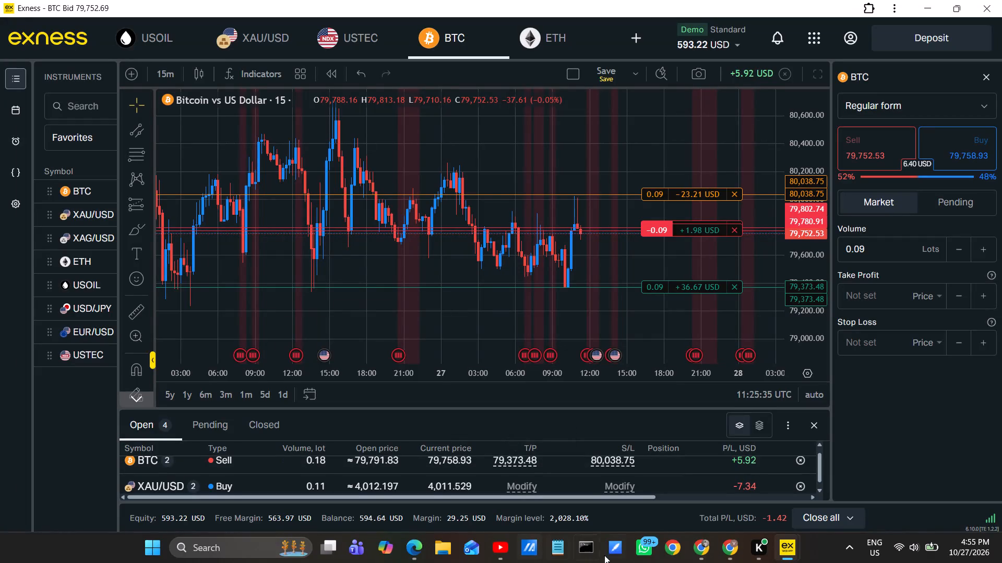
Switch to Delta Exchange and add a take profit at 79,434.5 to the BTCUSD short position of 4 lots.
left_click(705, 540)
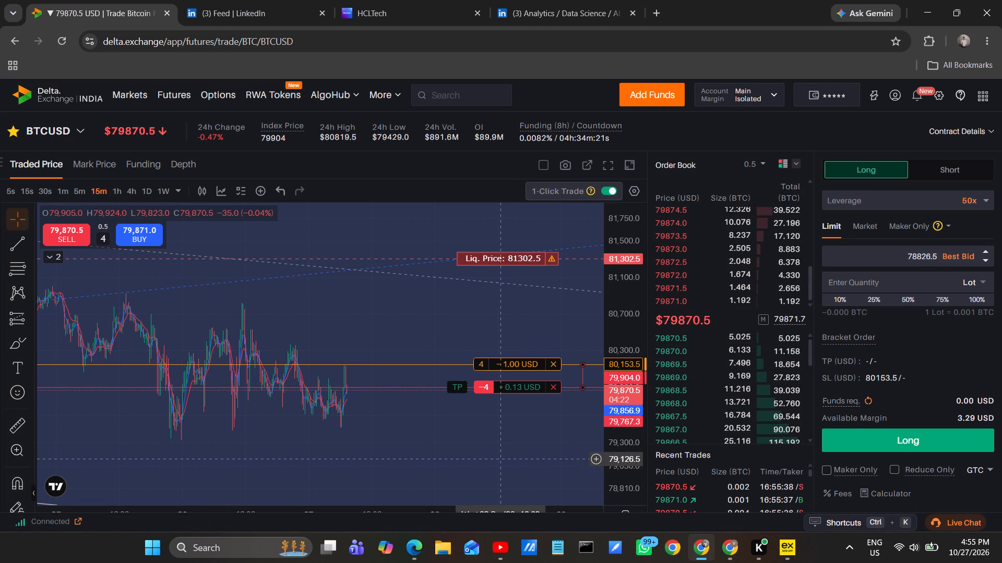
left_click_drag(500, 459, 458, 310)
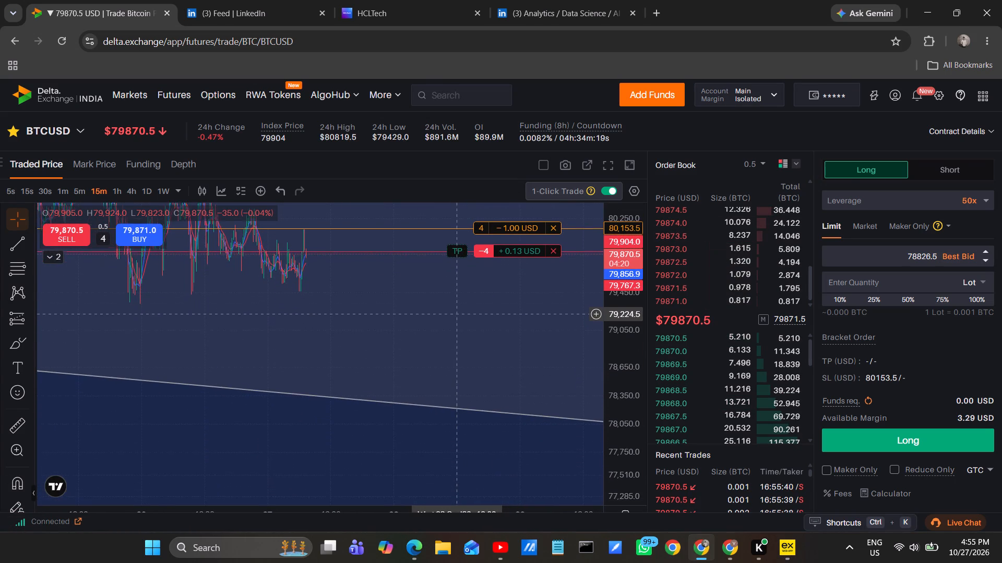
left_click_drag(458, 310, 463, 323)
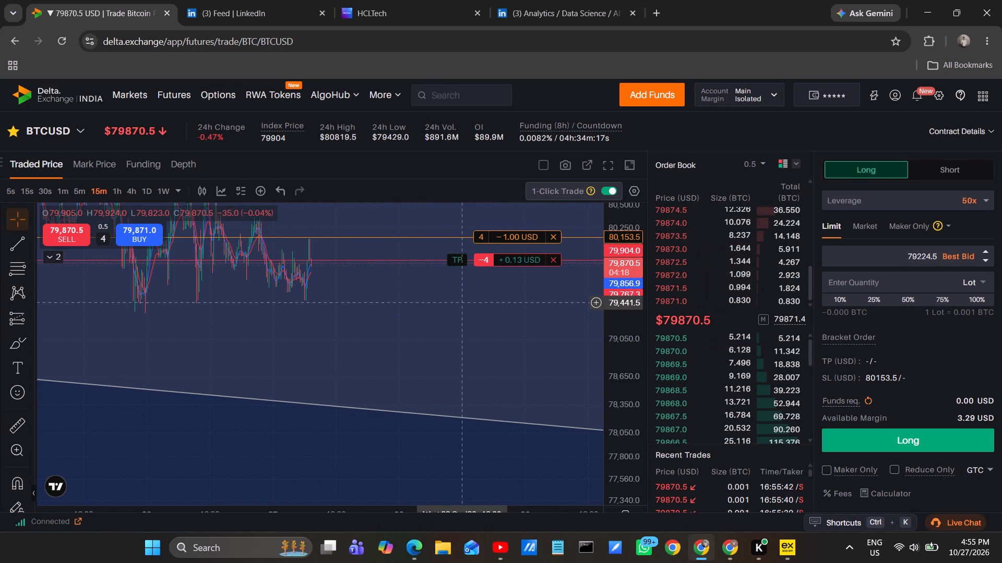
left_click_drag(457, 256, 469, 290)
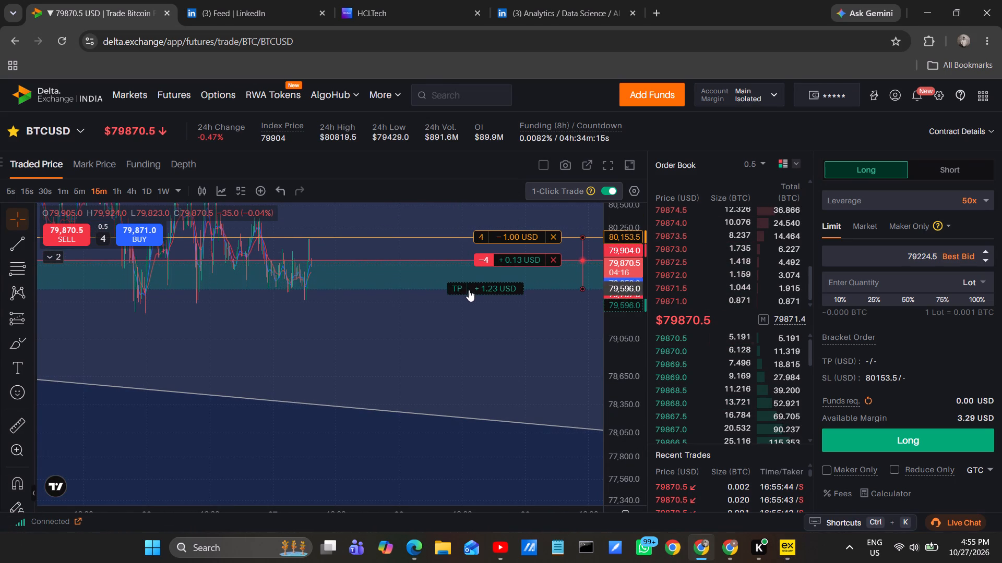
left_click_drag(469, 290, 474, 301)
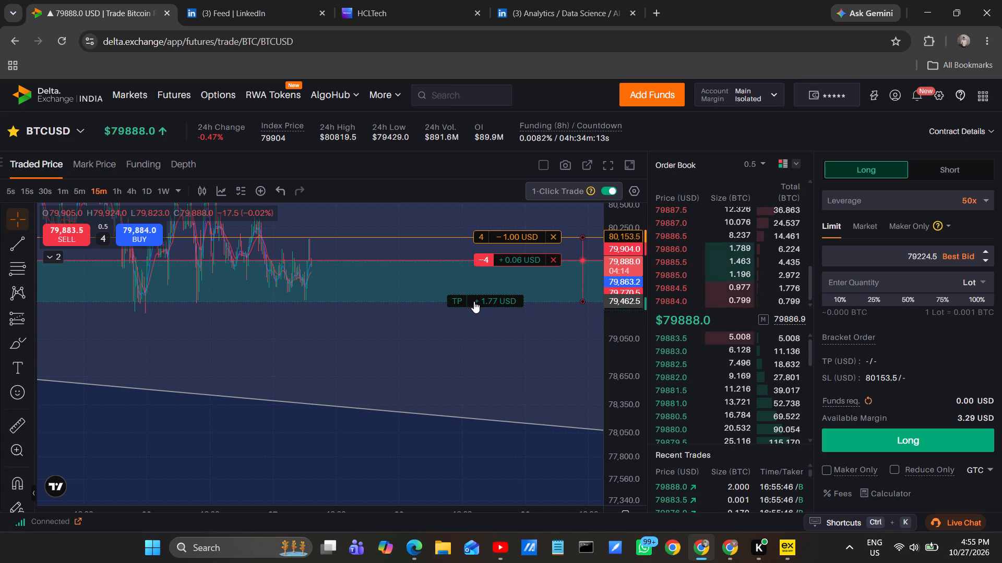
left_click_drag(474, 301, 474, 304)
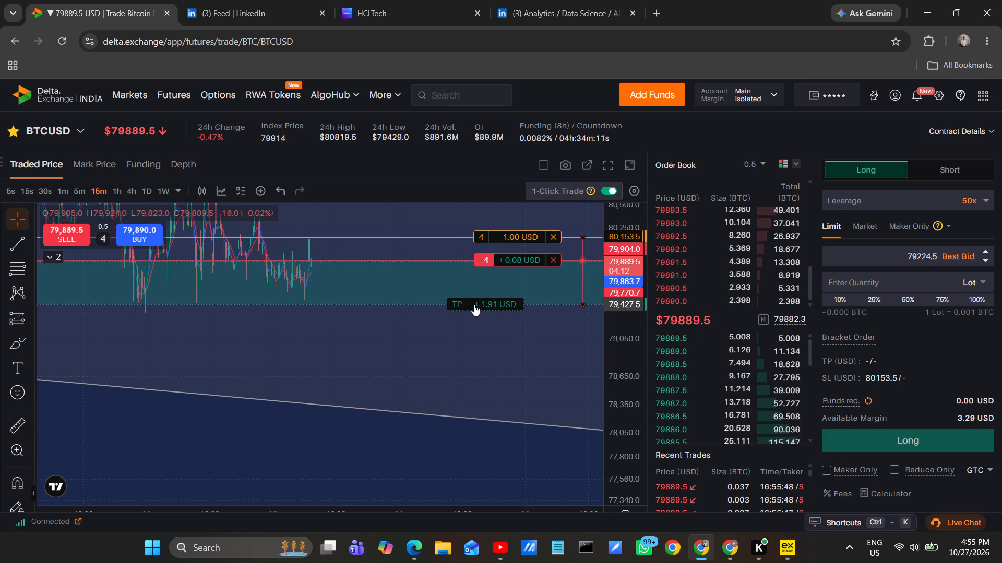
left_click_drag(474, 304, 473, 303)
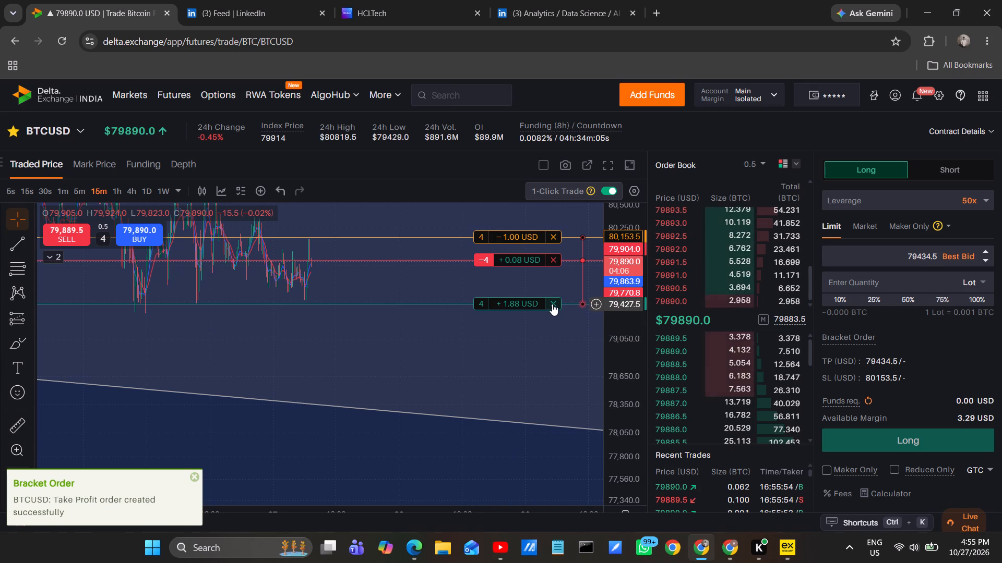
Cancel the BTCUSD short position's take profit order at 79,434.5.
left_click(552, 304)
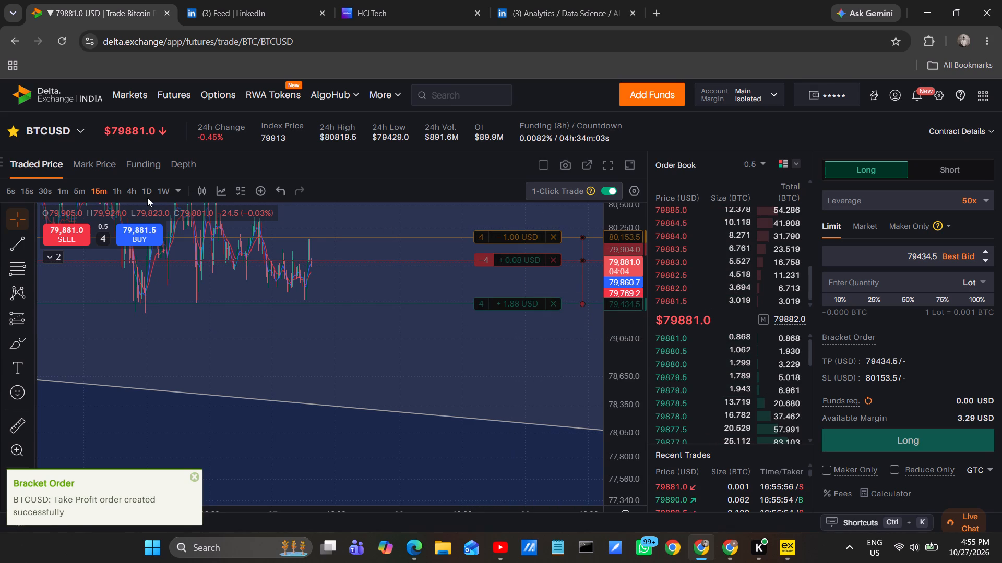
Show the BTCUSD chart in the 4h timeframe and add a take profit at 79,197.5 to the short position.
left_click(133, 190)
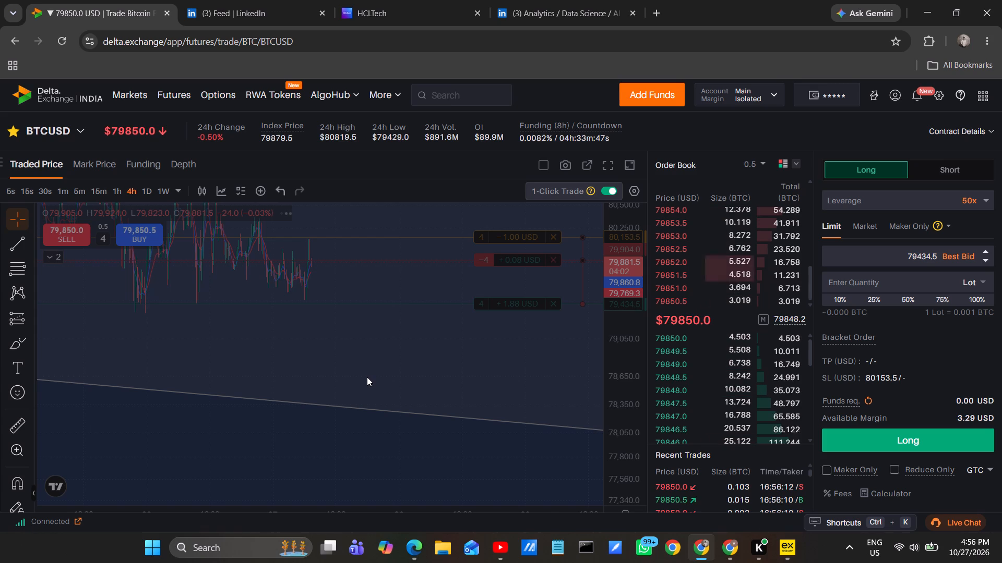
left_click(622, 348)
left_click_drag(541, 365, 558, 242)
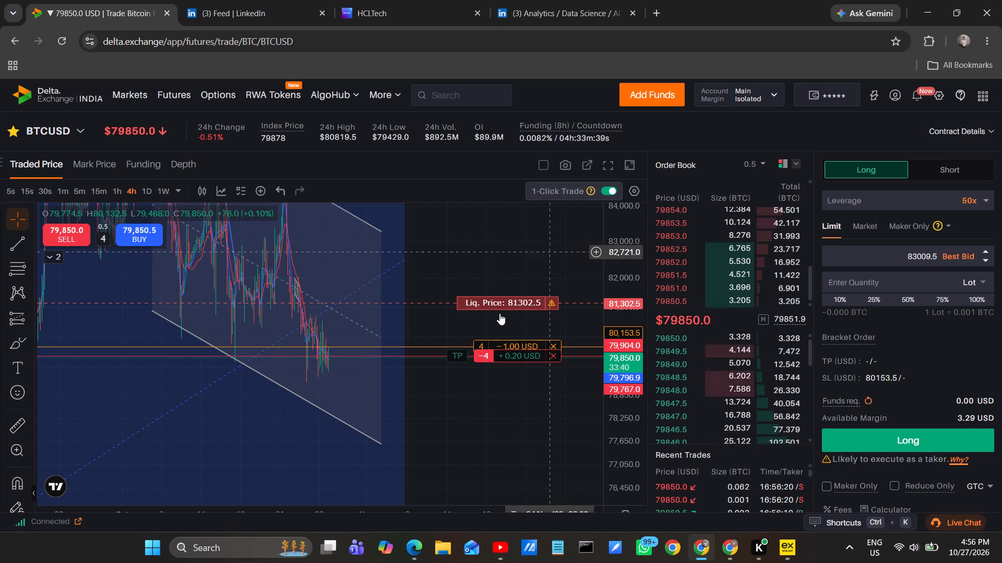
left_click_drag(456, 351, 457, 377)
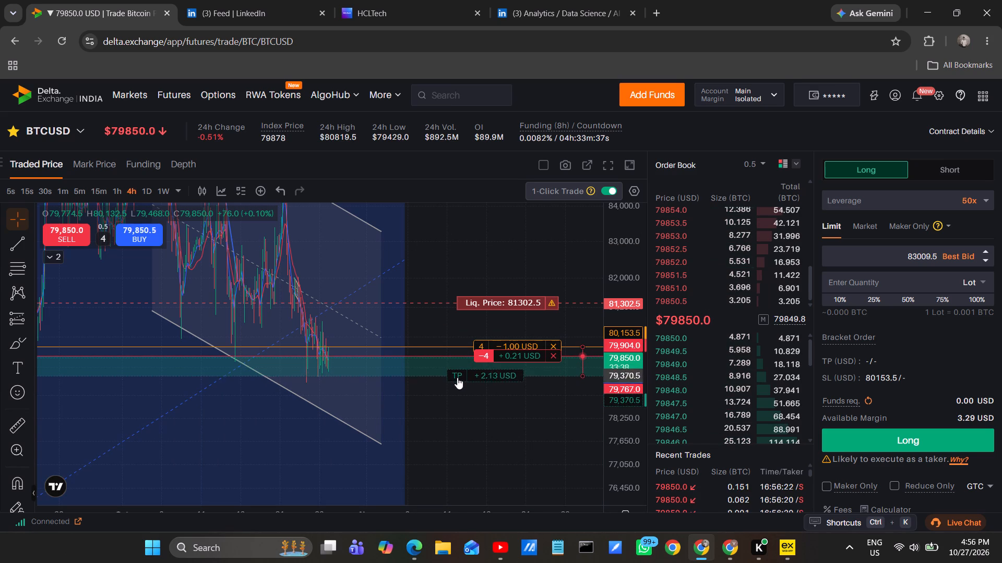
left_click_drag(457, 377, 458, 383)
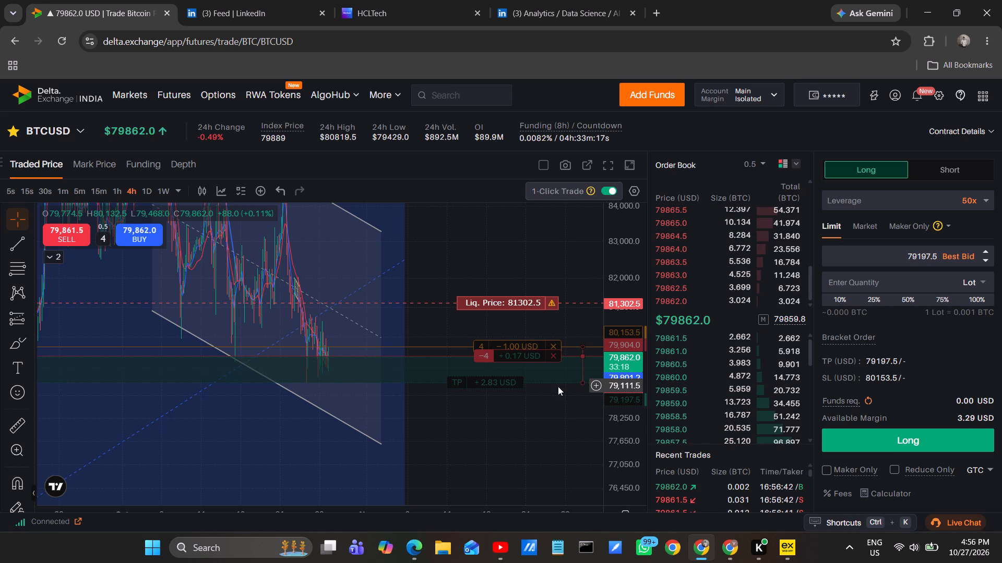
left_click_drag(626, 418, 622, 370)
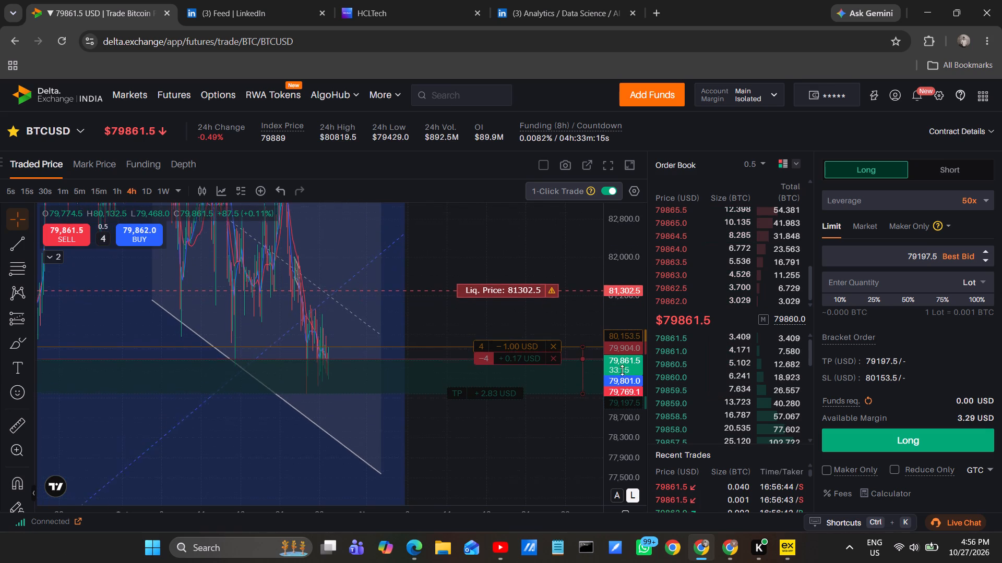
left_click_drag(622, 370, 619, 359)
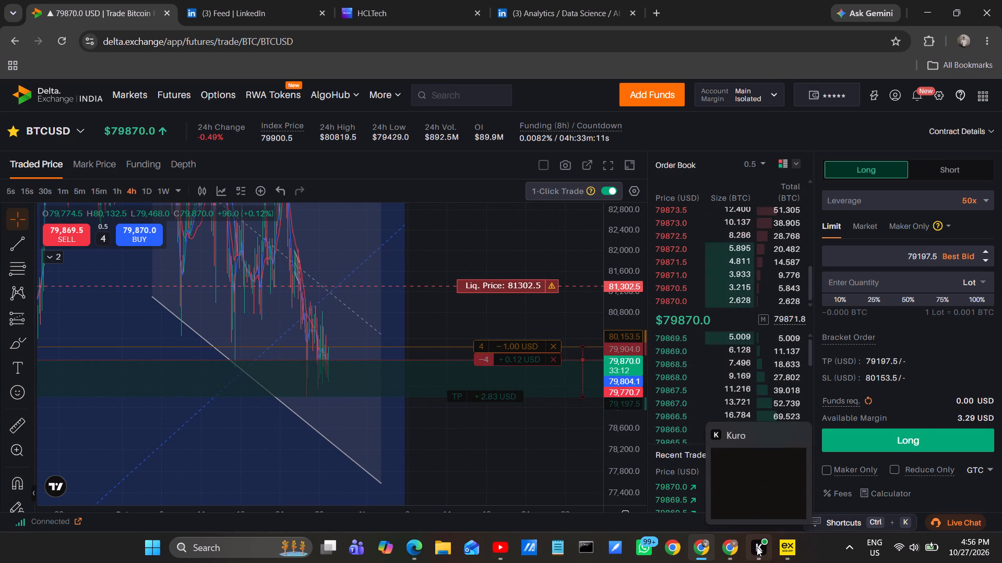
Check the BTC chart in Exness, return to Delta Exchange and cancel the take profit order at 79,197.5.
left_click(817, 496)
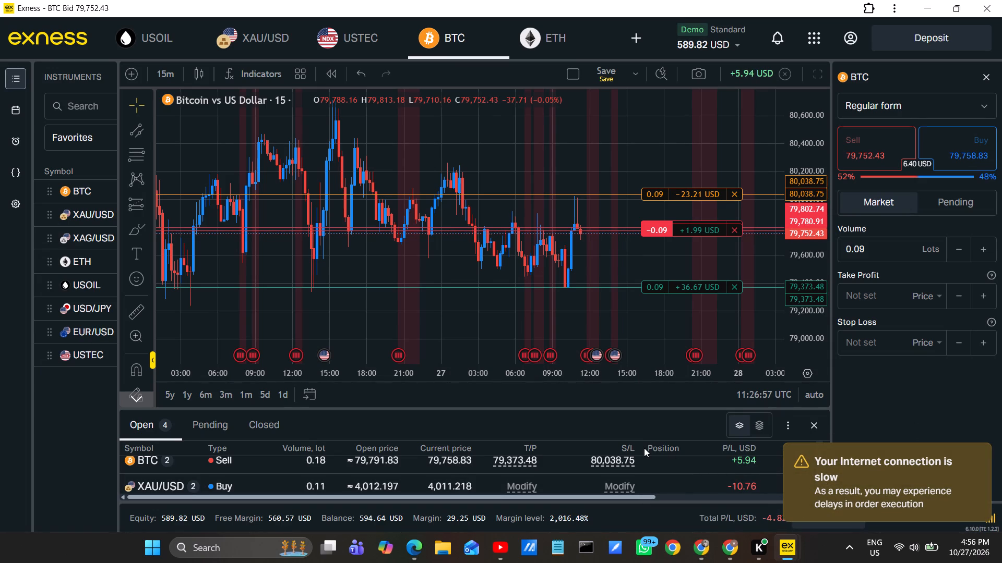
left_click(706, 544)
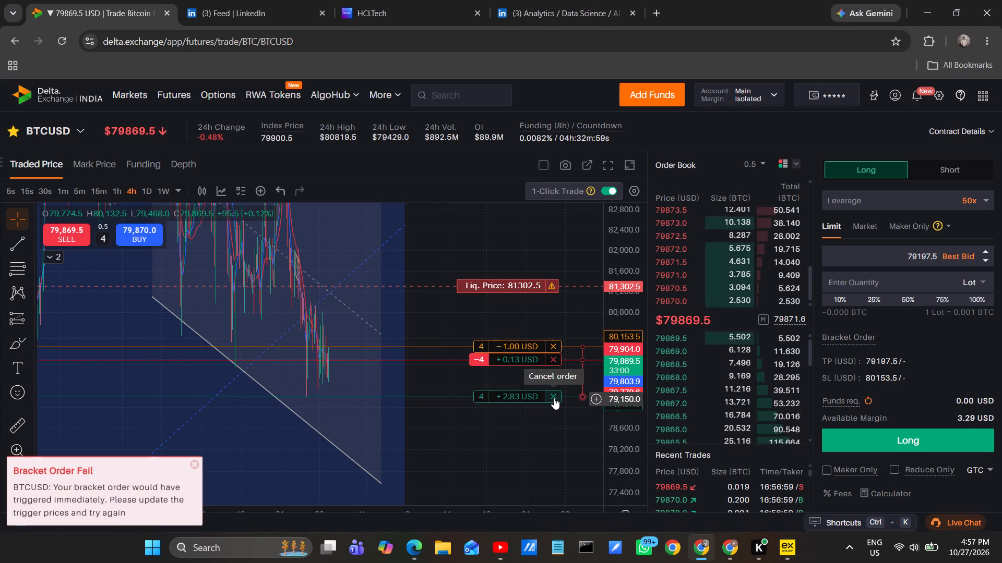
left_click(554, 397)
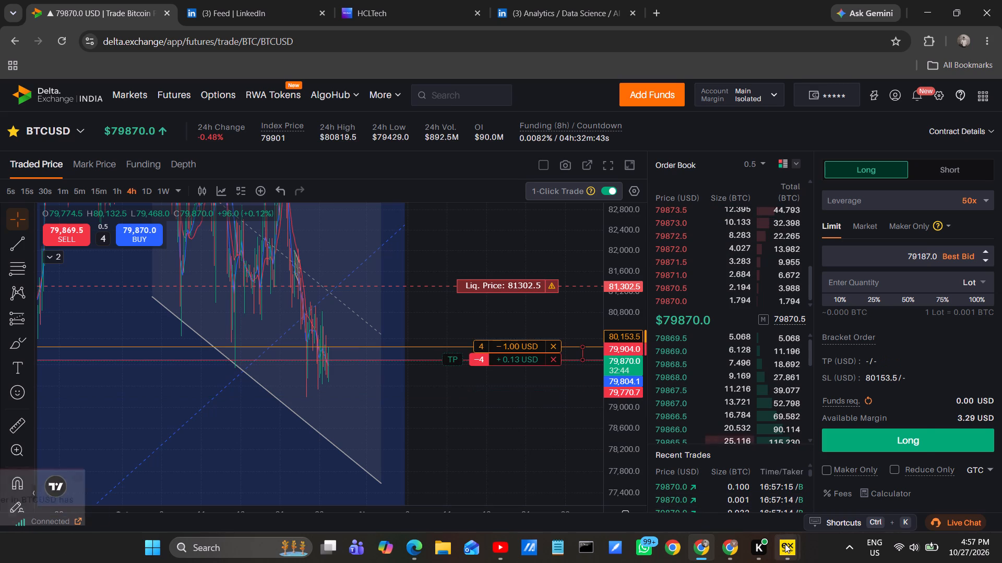
Switch to Exness and, on the XAU/USD chart, modify the 0.01-lot buy position's stop loss to 4,009.790.
left_click(829, 485)
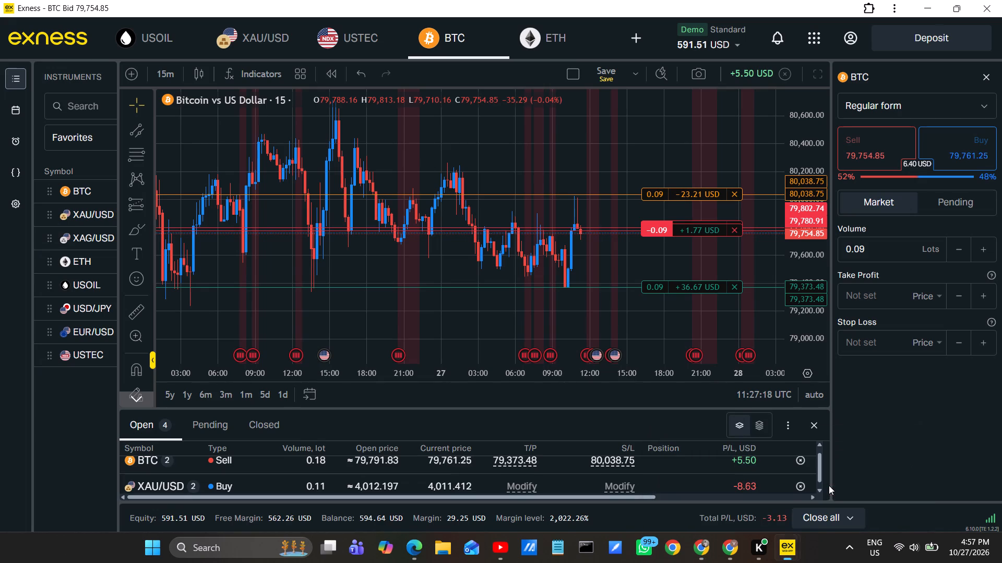
left_click_drag(660, 317, 616, 314)
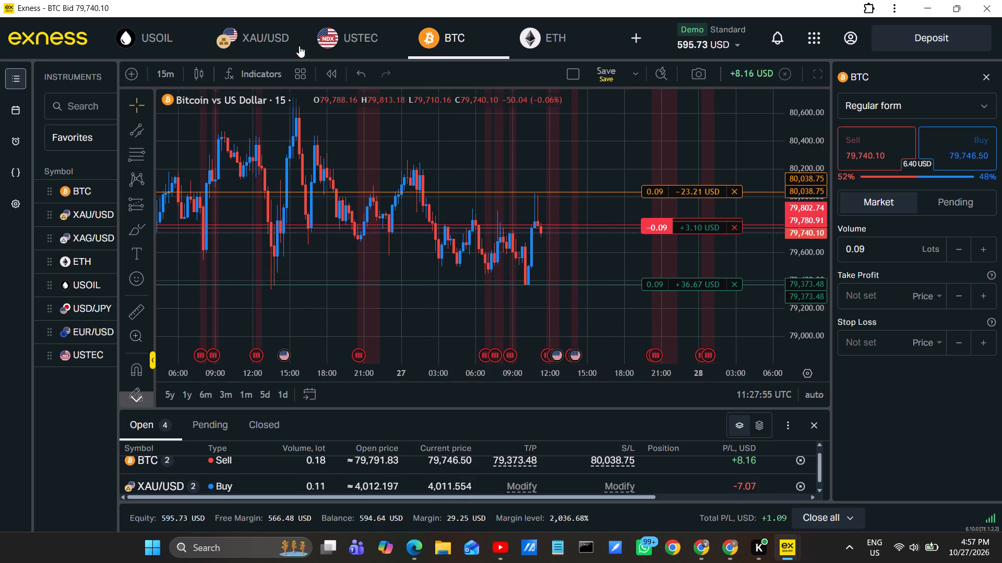
left_click(255, 30)
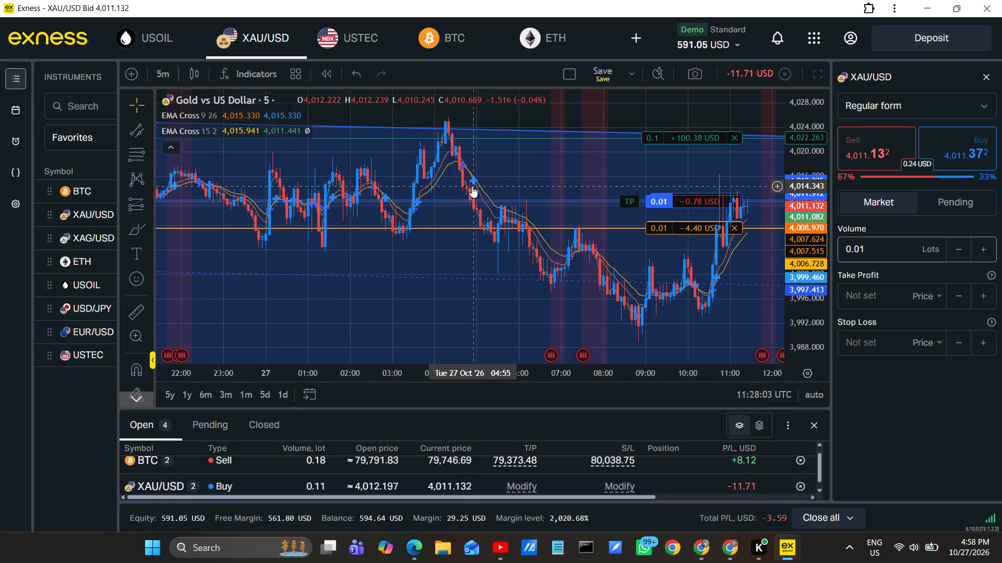
left_click_drag(765, 294, 643, 304)
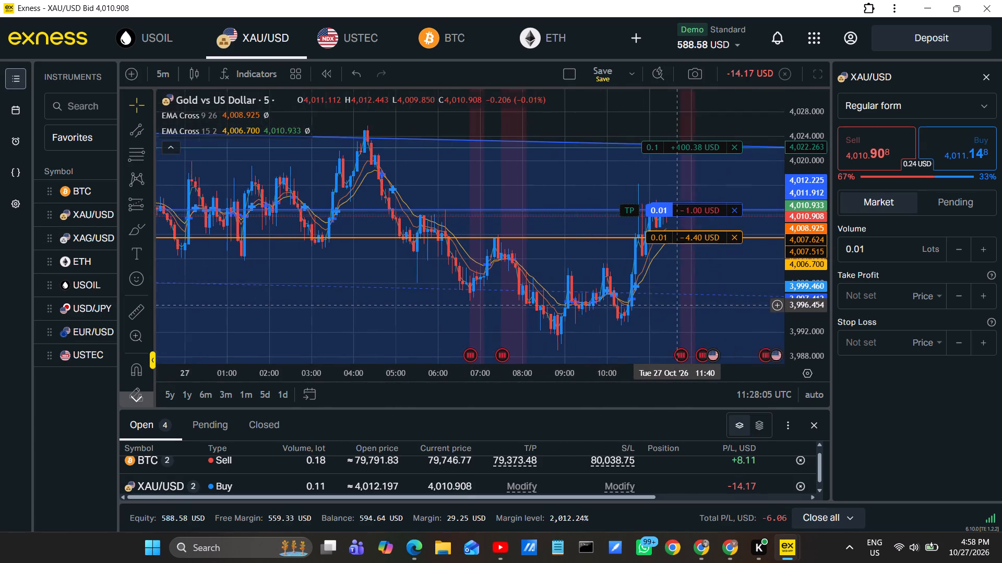
left_click_drag(643, 304, 588, 304)
left_click_drag(801, 277, 796, 136)
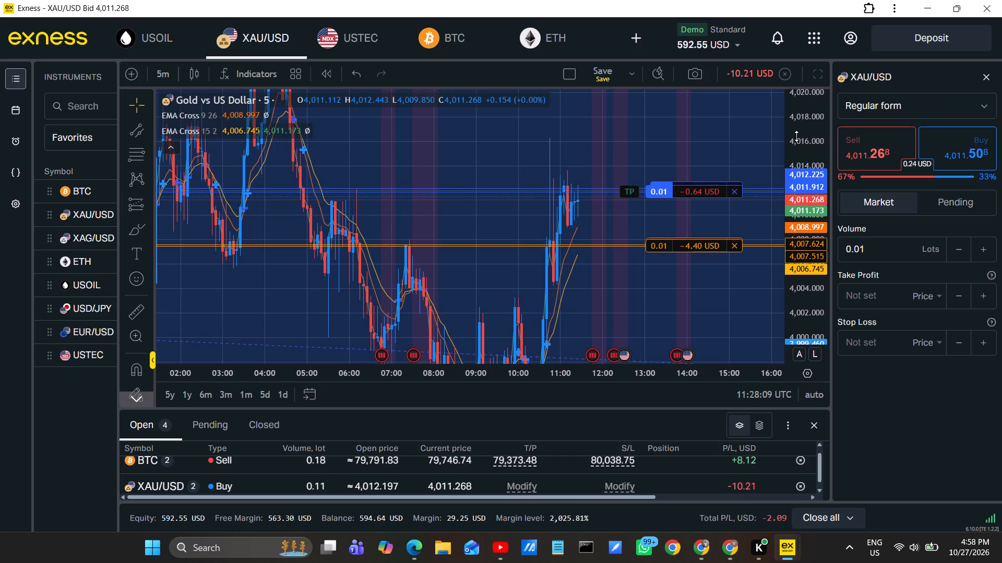
left_click_drag(682, 244, 693, 218)
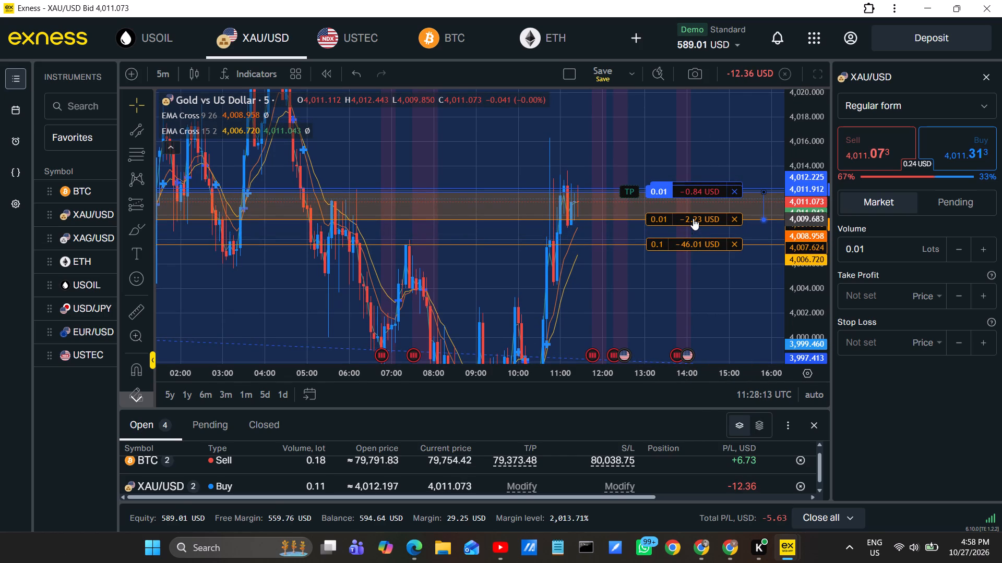
left_click_drag(693, 218, 693, 217)
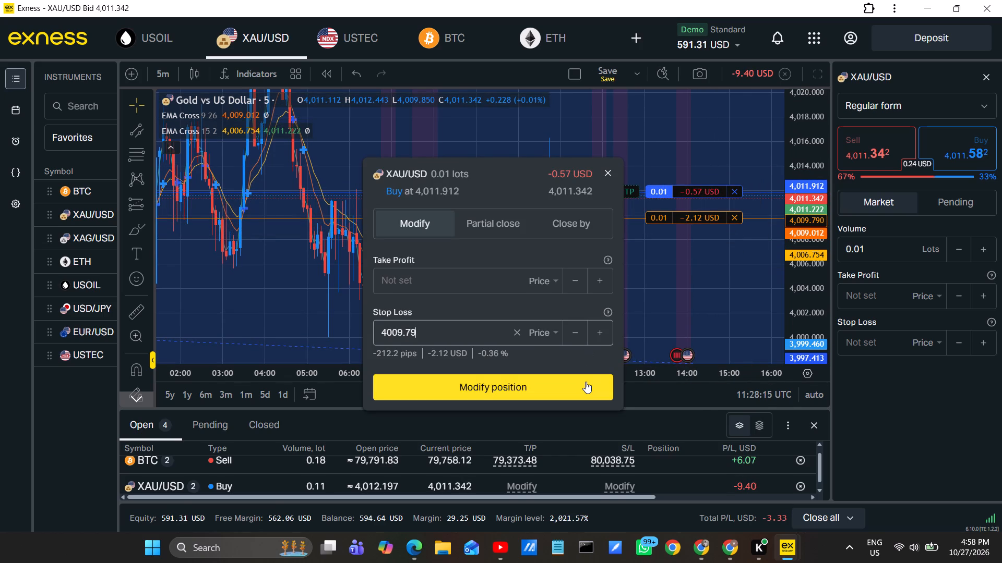
left_click(586, 382)
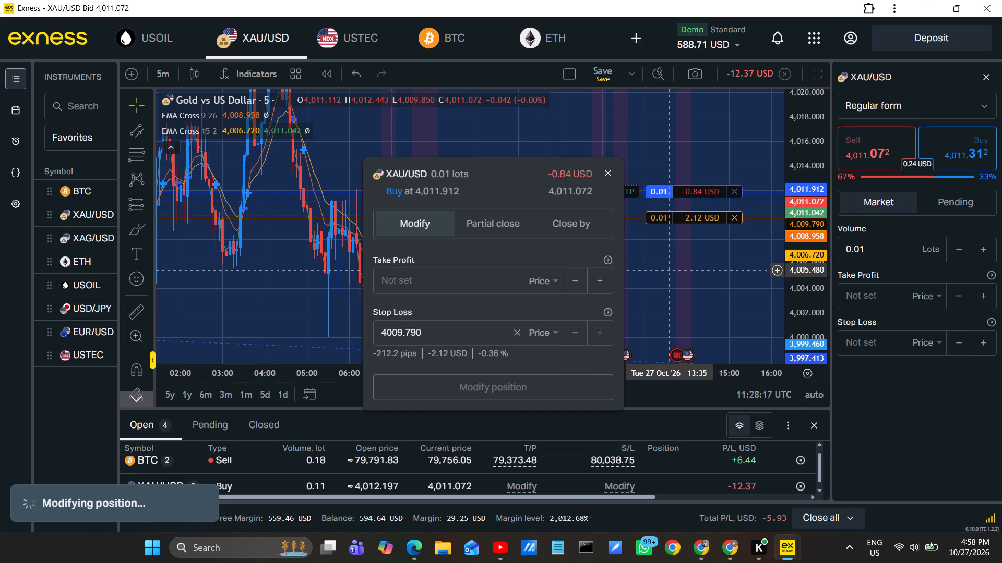
Modify the 0.1-lot XAU/USD buy position's stop loss to 4,009.683, keeping its take profit at 4,022.263.
left_click_drag(686, 246, 703, 218)
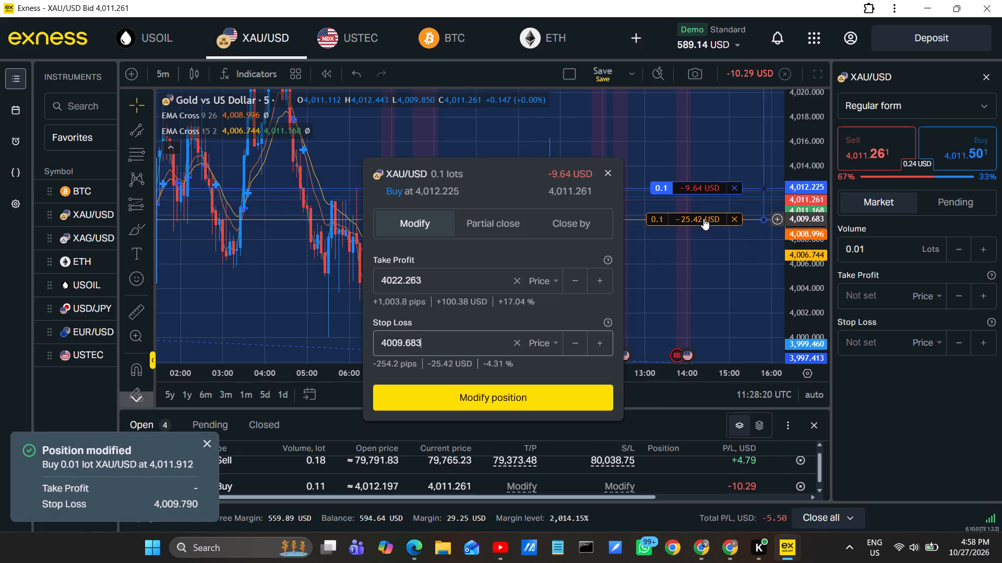
left_click(591, 402)
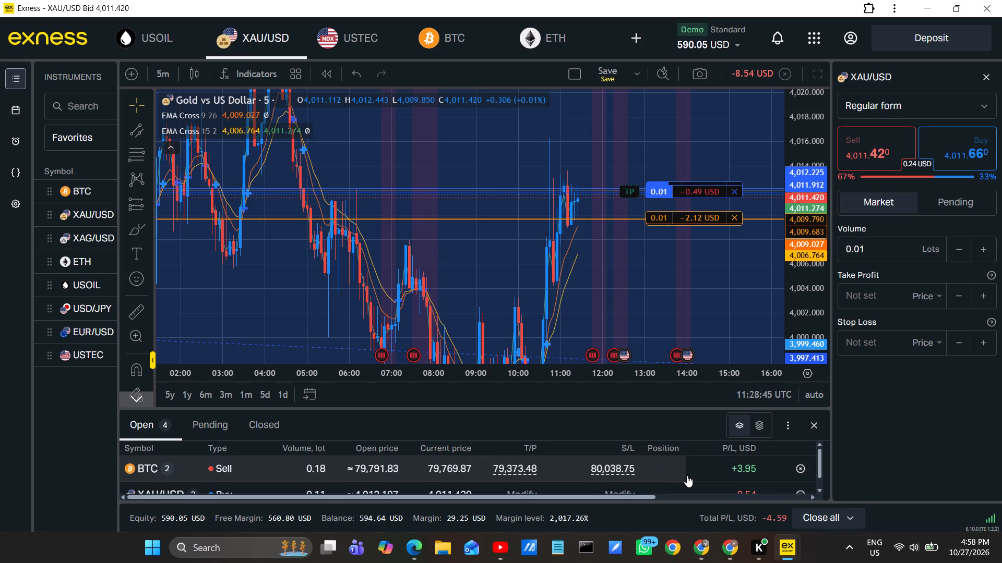
Monitor the profit and loss of the BTC and XAU/USD entries among the open positions.
scroll(687, 475, "down", 1)
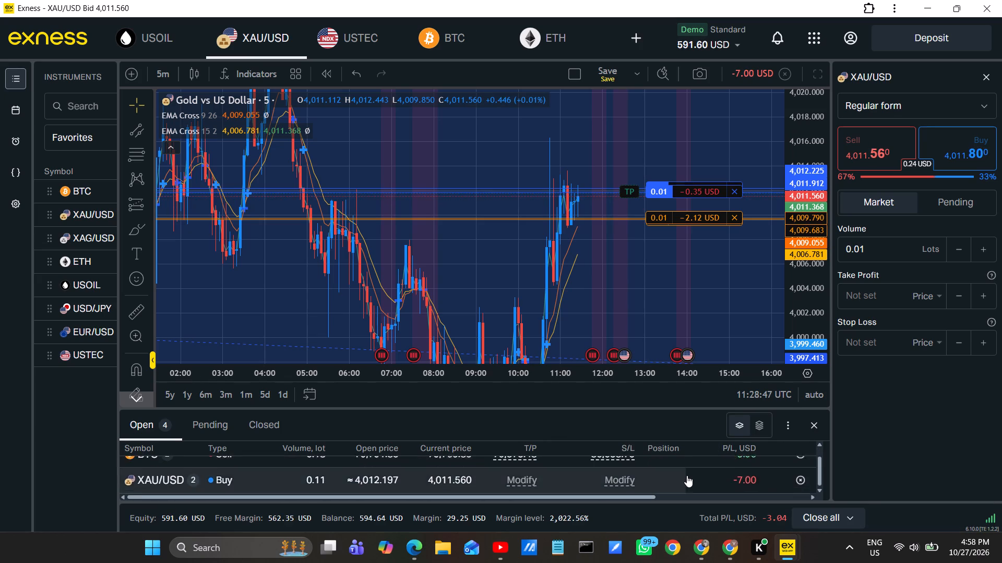
scroll(687, 475, "down", 1)
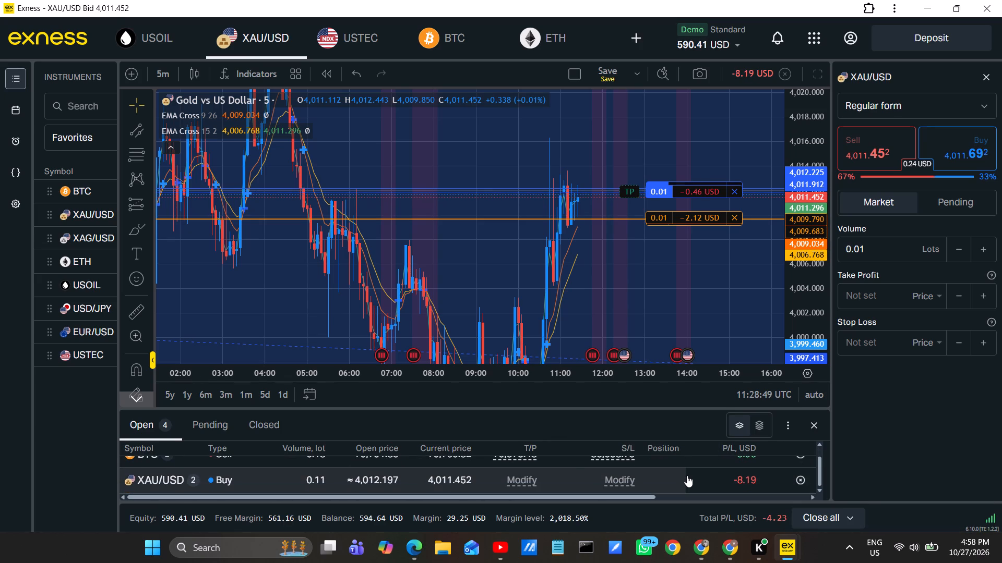
scroll(687, 475, "down", 1)
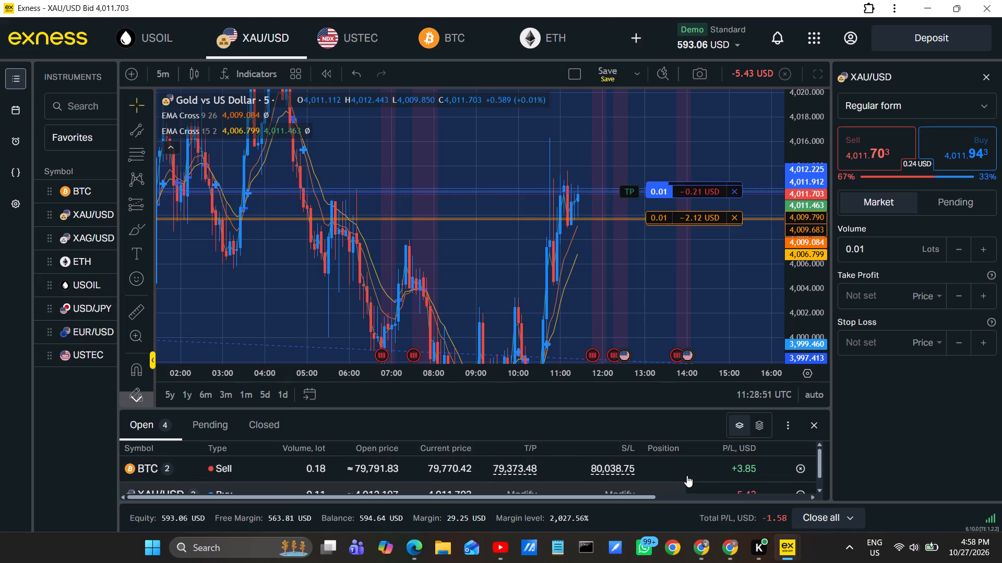
scroll(687, 475, "down", 2)
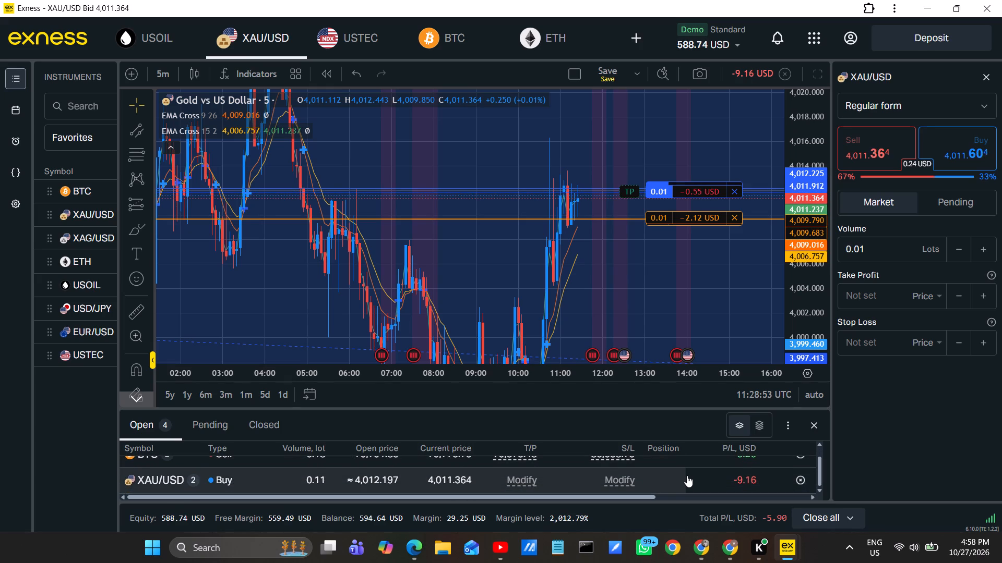
scroll(687, 475, "down", 2)
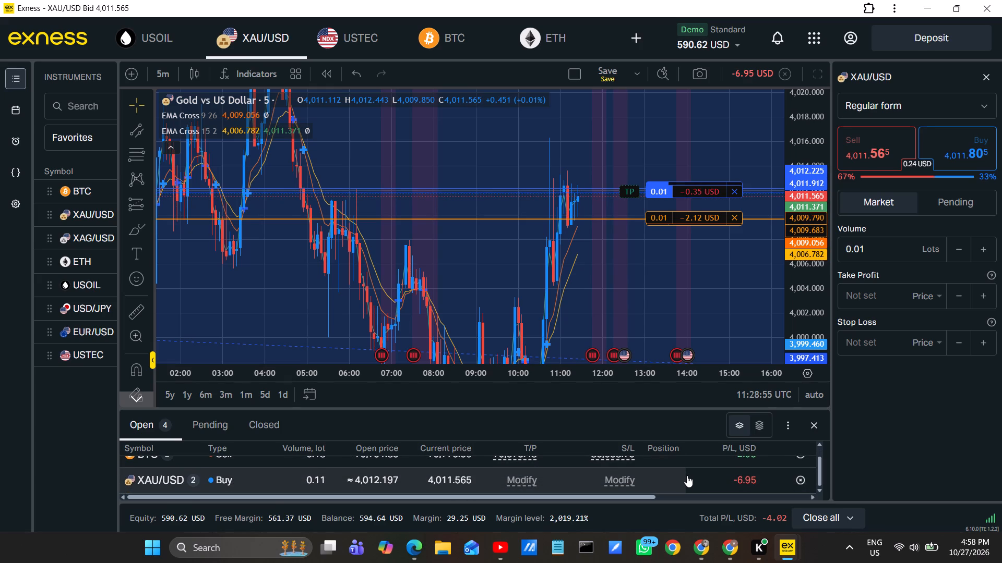
scroll(687, 475, "down", 2)
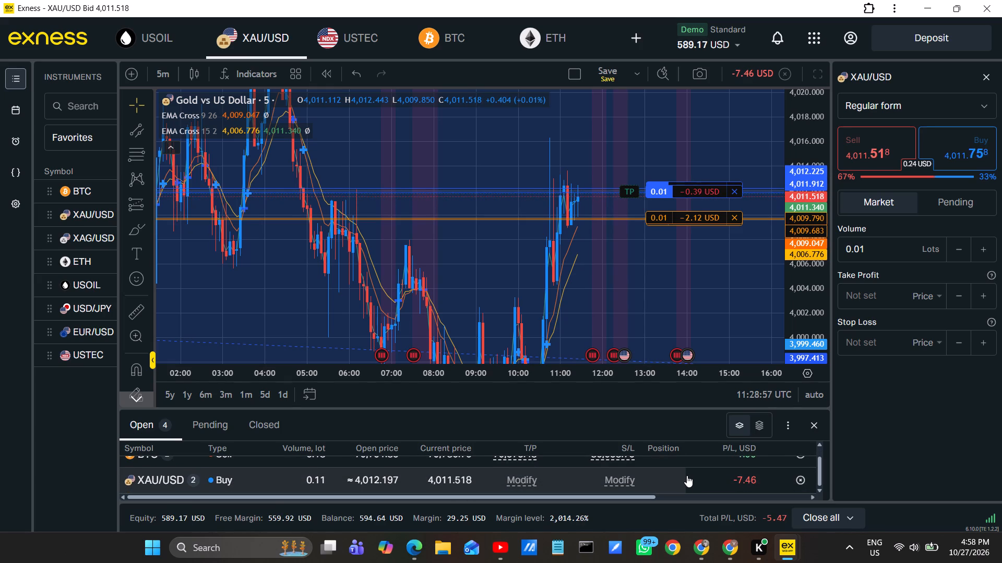
scroll(687, 475, "down", 1)
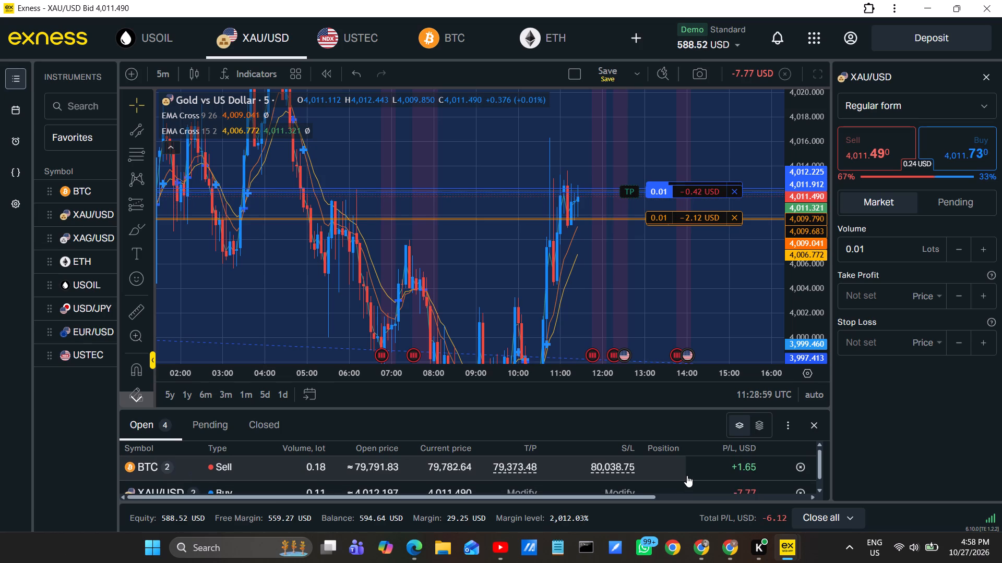
scroll(687, 475, "down", 1)
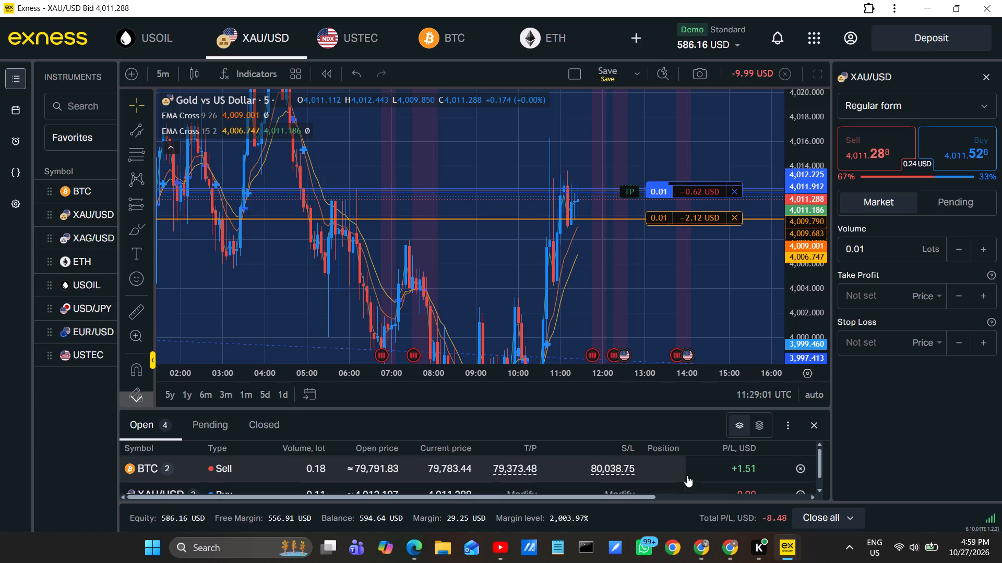
Monitor the profit and loss of the BTC sell and XAU/USD buy entries among the open positions.
scroll(687, 475, "down", 1)
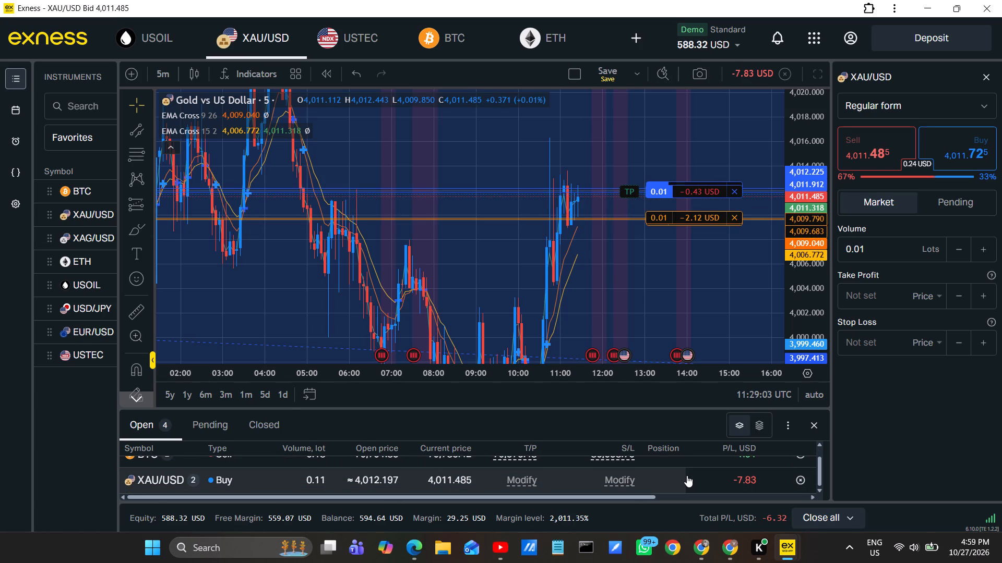
scroll(687, 475, "down", 1)
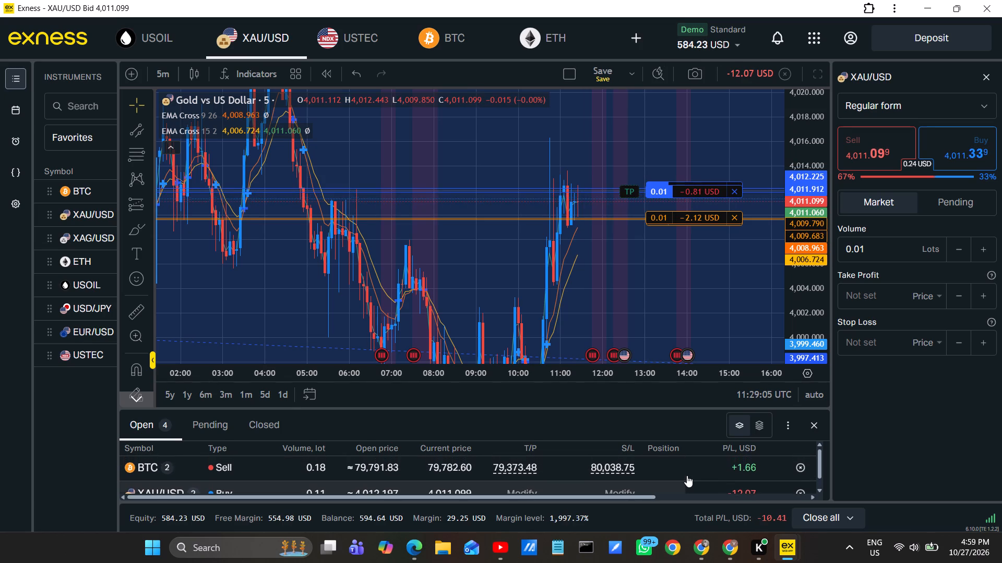
scroll(687, 475, "down", 2)
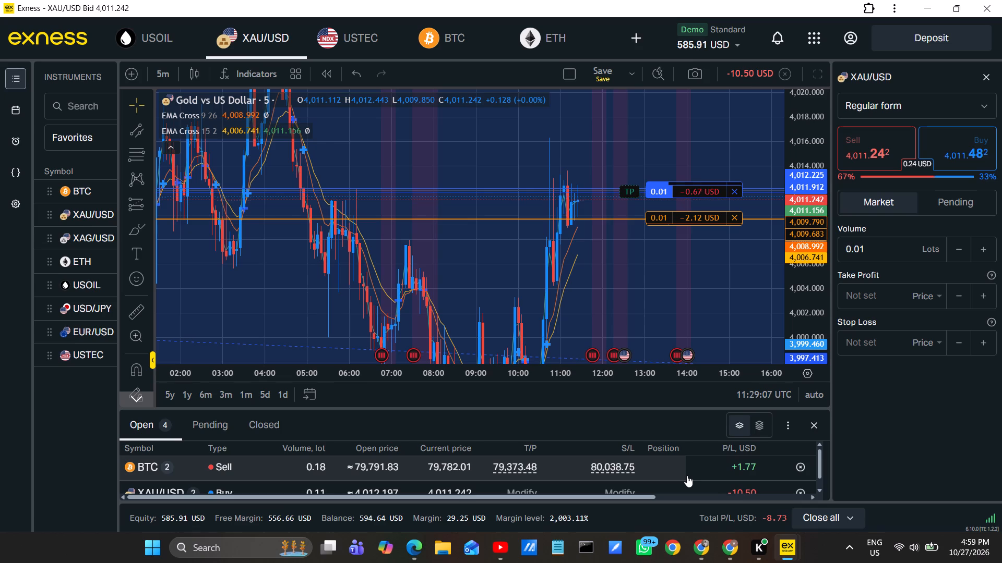
scroll(687, 475, "down", 2)
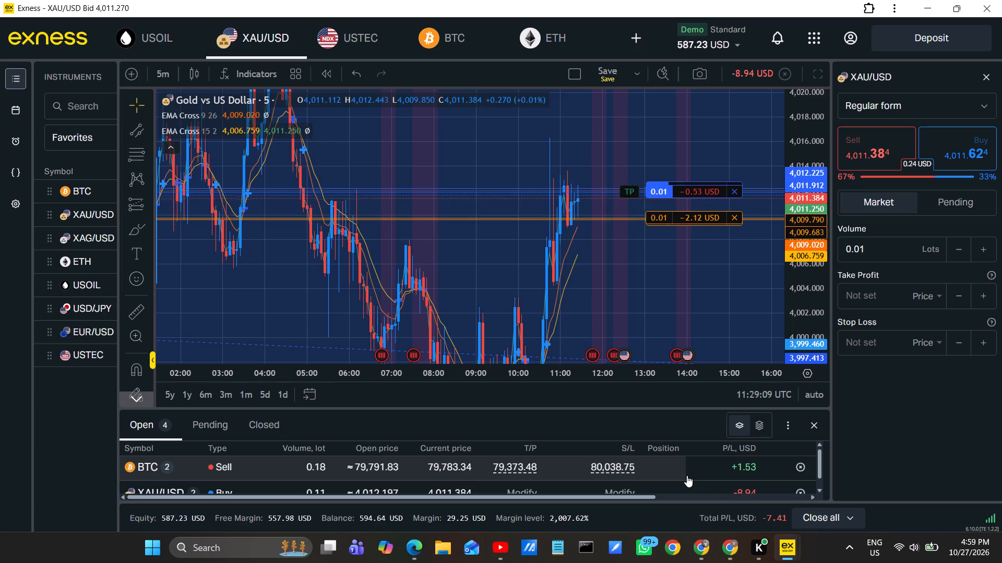
scroll(687, 475, "down", 1)
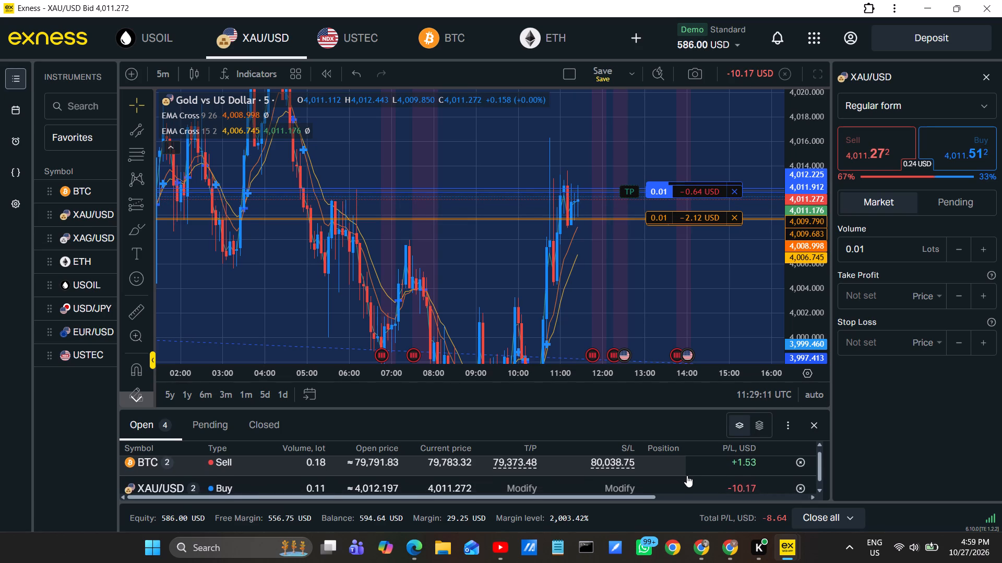
scroll(687, 475, "down", 2)
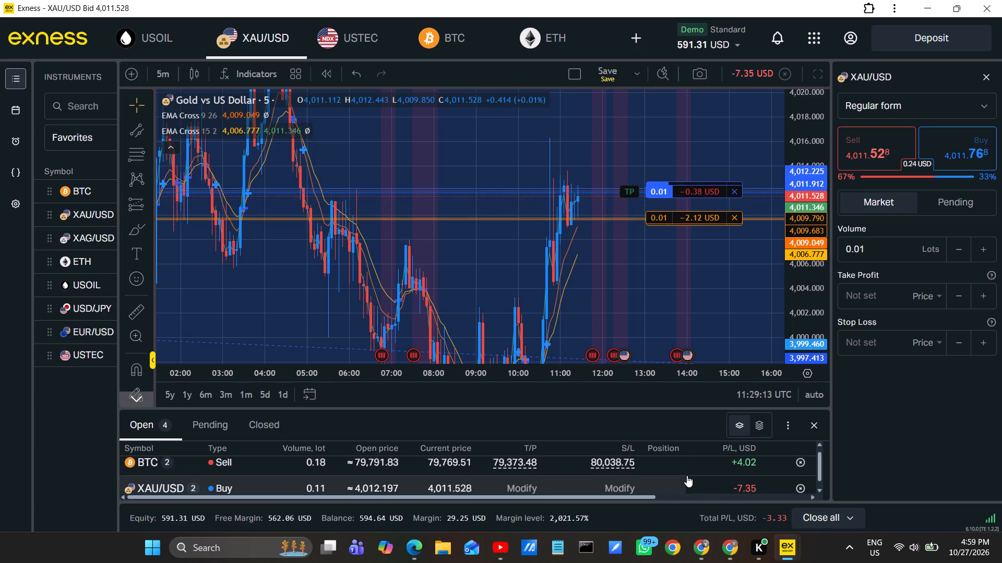
scroll(687, 475, "down", 1)
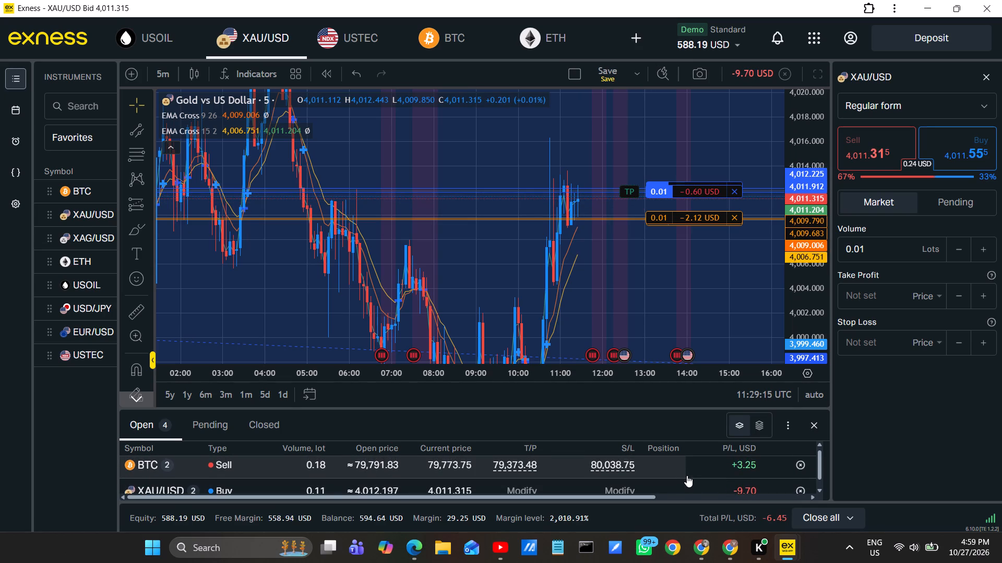
scroll(687, 475, "down", 1)
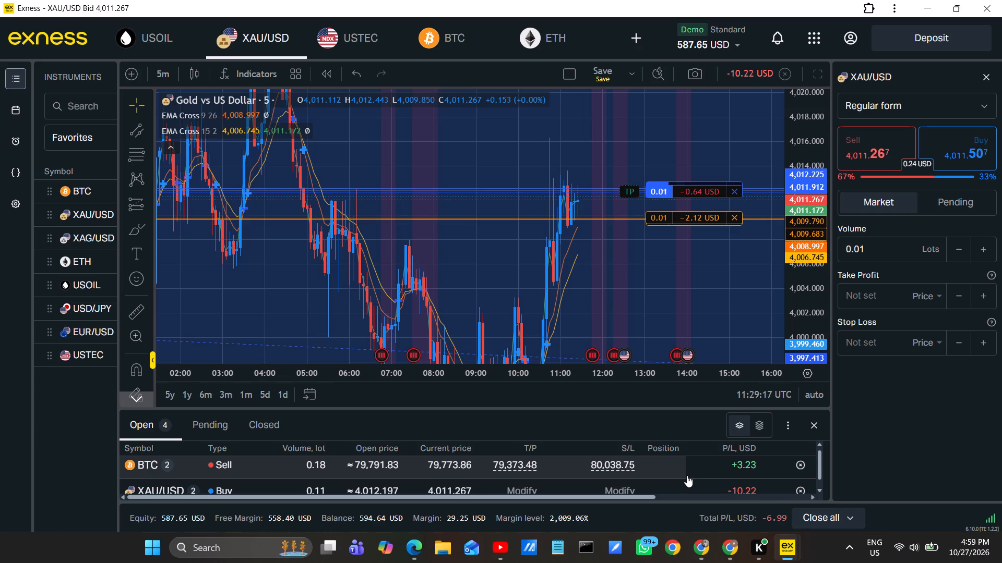
scroll(687, 475, "down", 1)
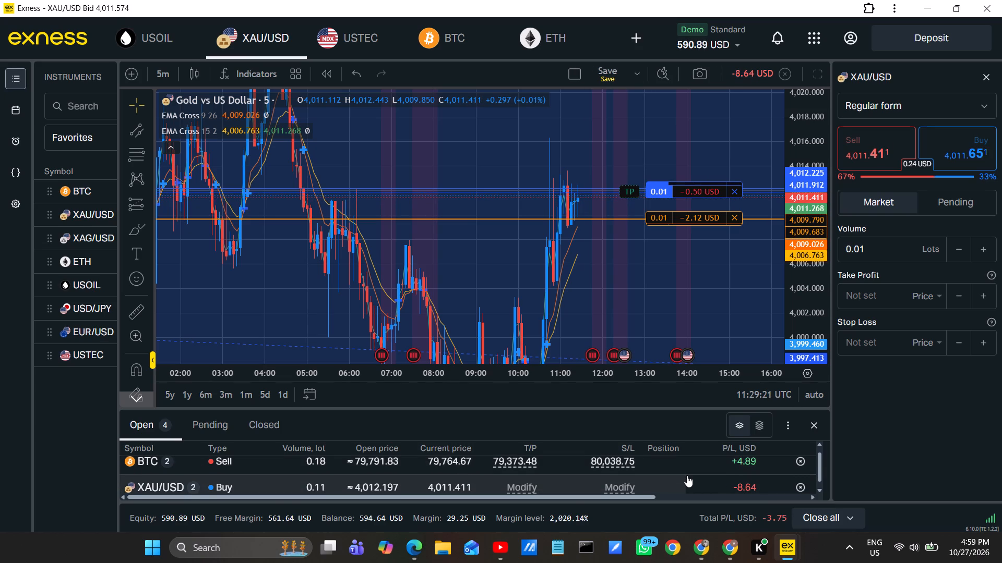
scroll(687, 475, "down", 1)
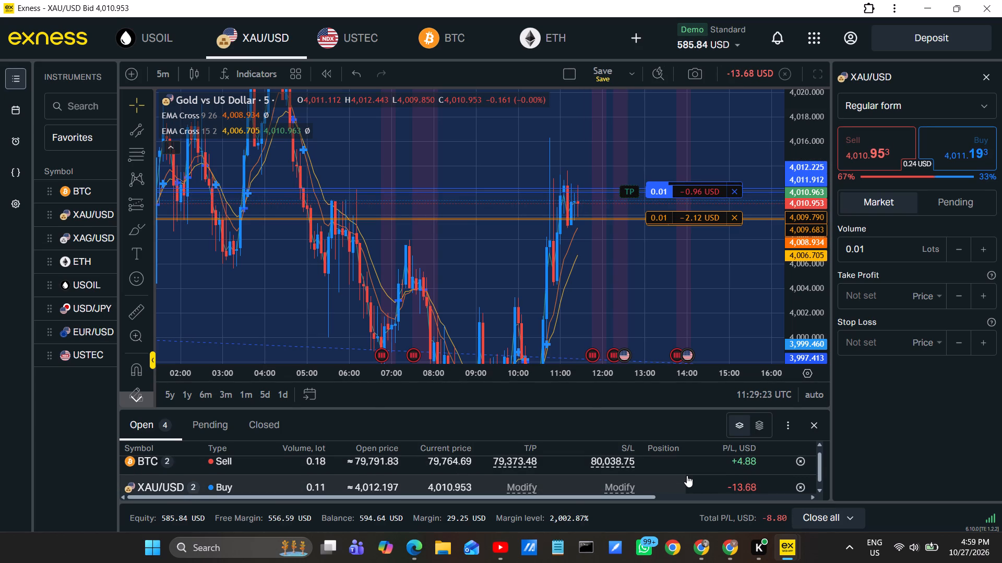
scroll(687, 475, "down", 1)
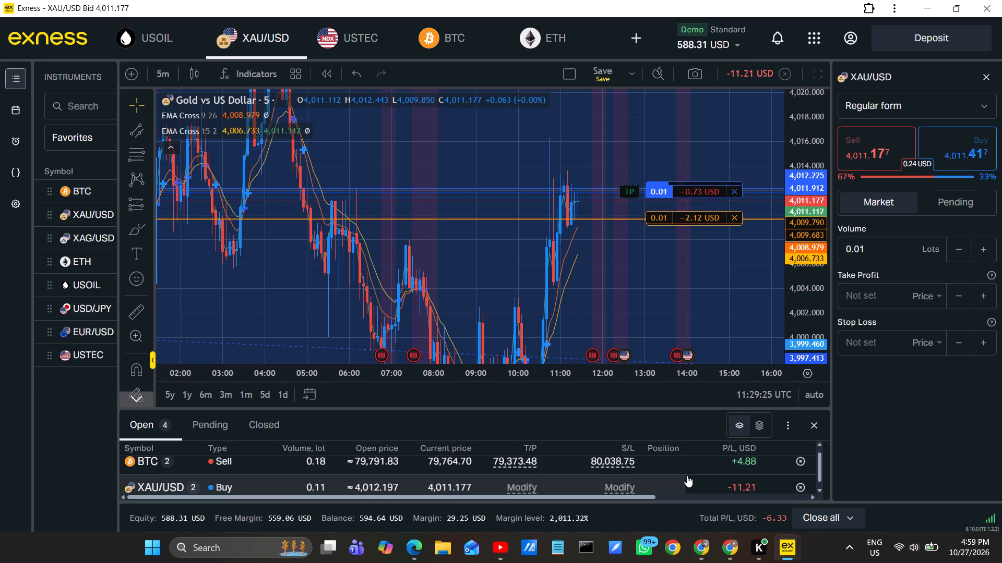
scroll(687, 475, "down", 1)
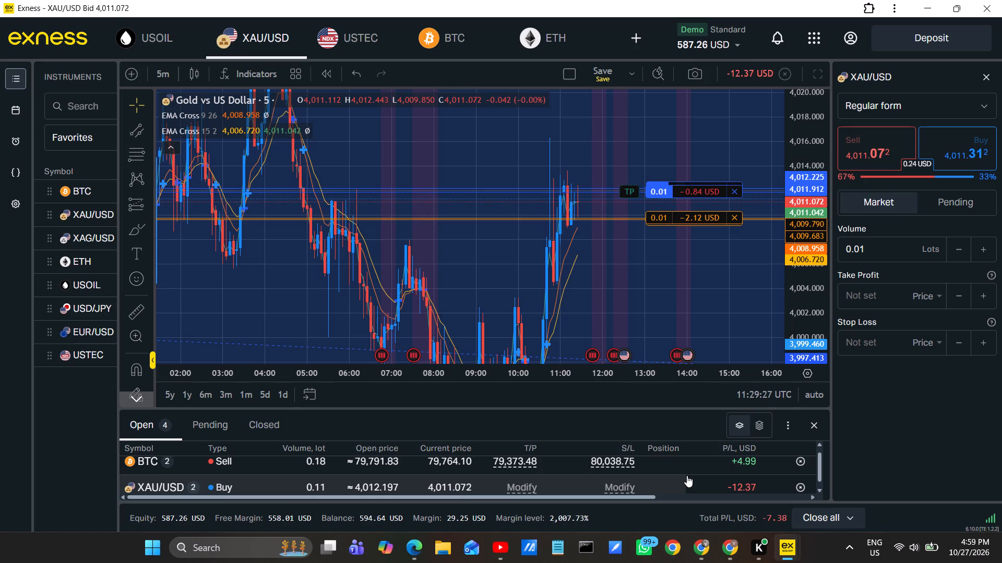
scroll(687, 475, "down", 2)
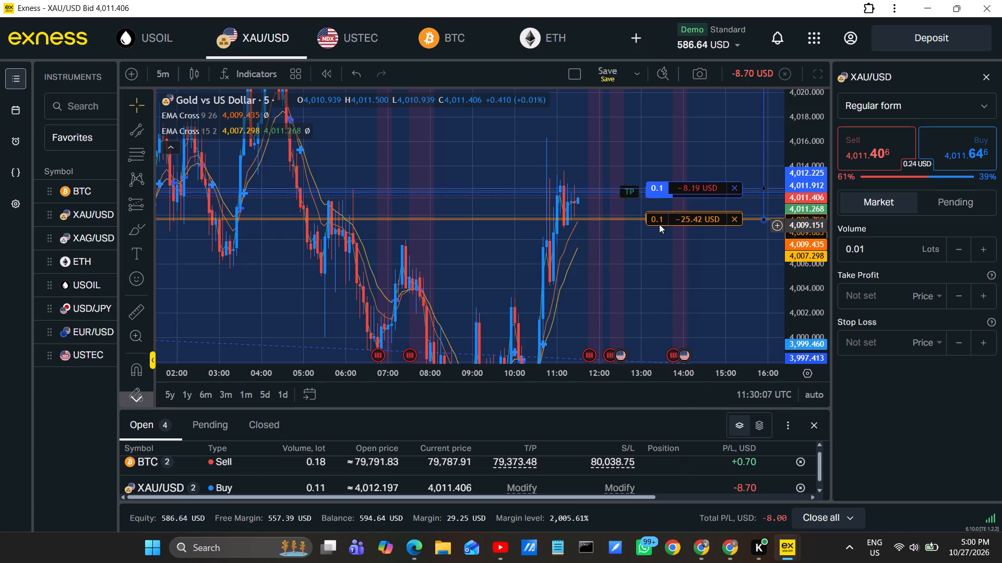
Modify the 0.01-lot XAU/USD buy position's stop loss to 4,008.938.
left_click_drag(679, 217, 679, 225)
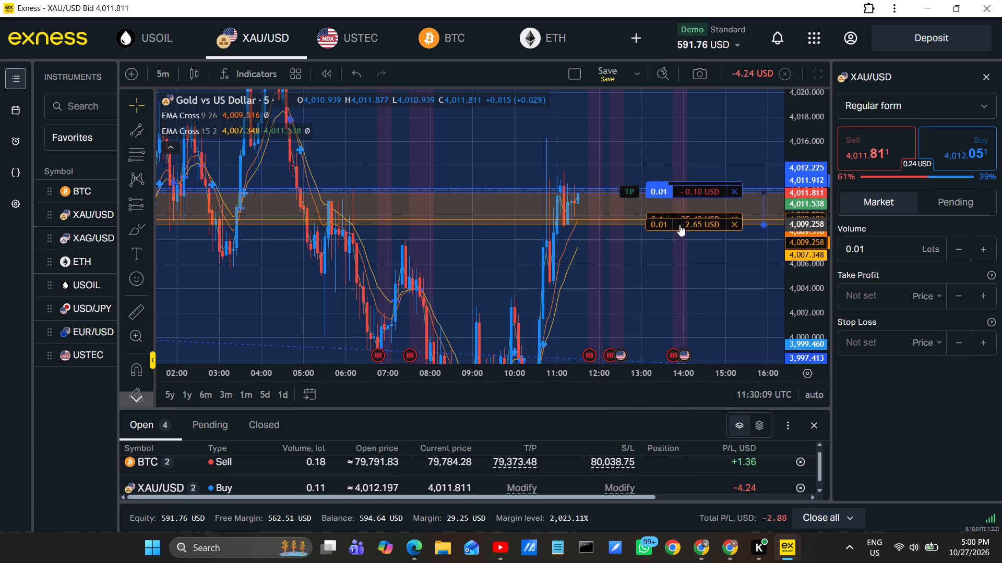
left_click_drag(679, 225, 681, 228)
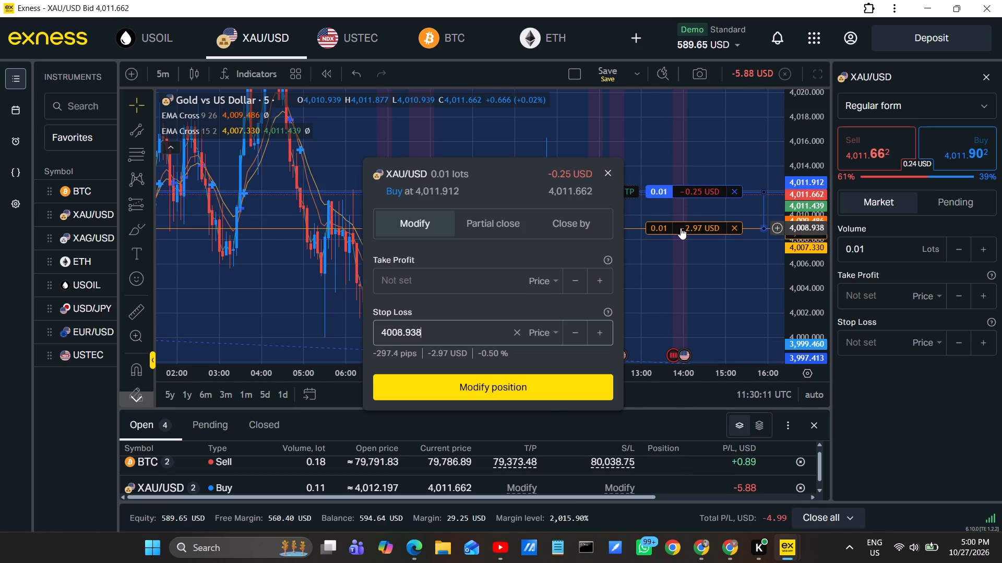
left_click(555, 395)
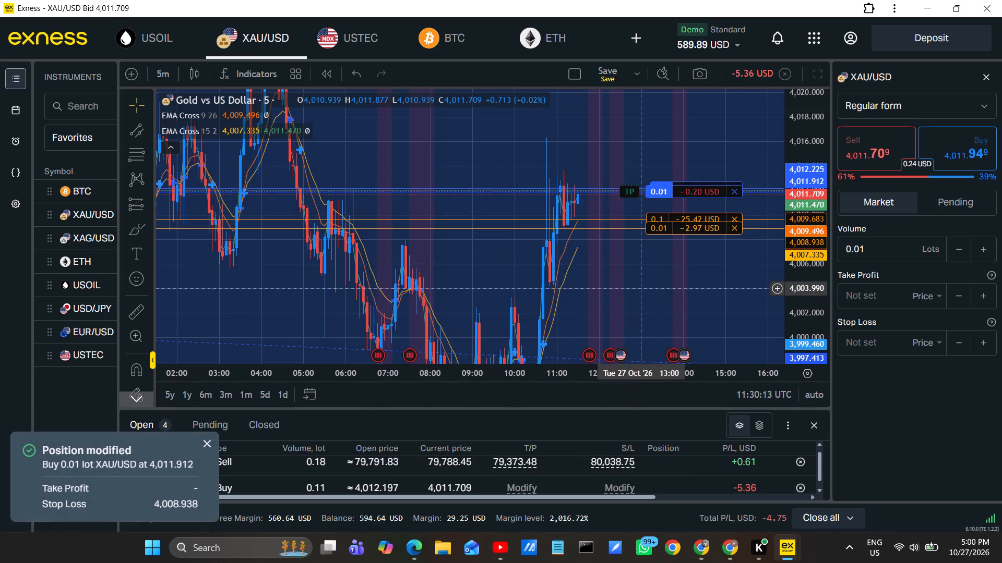
Modify the 0.1-lot XAU/USD buy position's stop loss to 4,009.045, keeping its take profit at 4,022.263.
left_click_drag(678, 214, 678, 221)
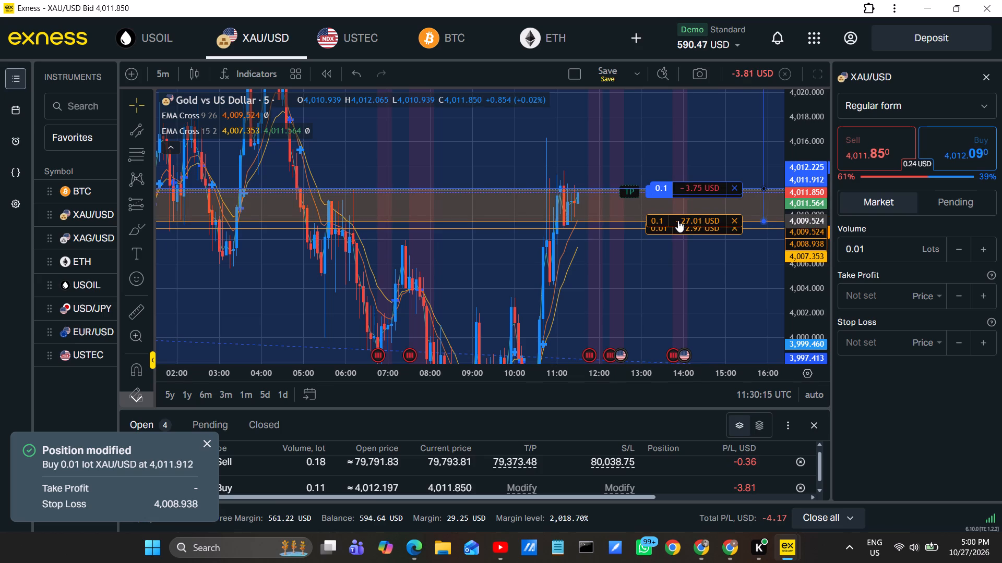
left_click_drag(678, 221, 679, 226)
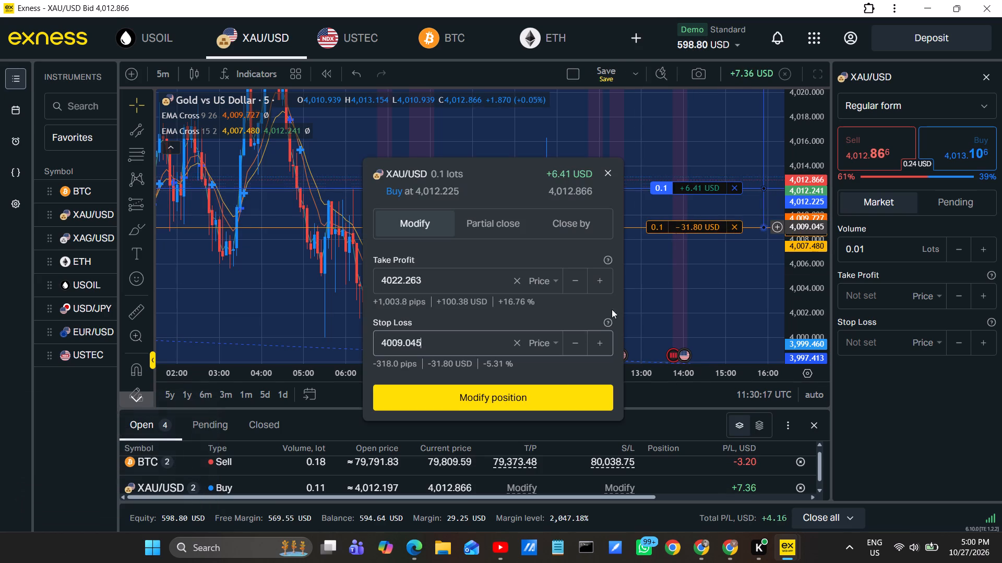
left_click(551, 393)
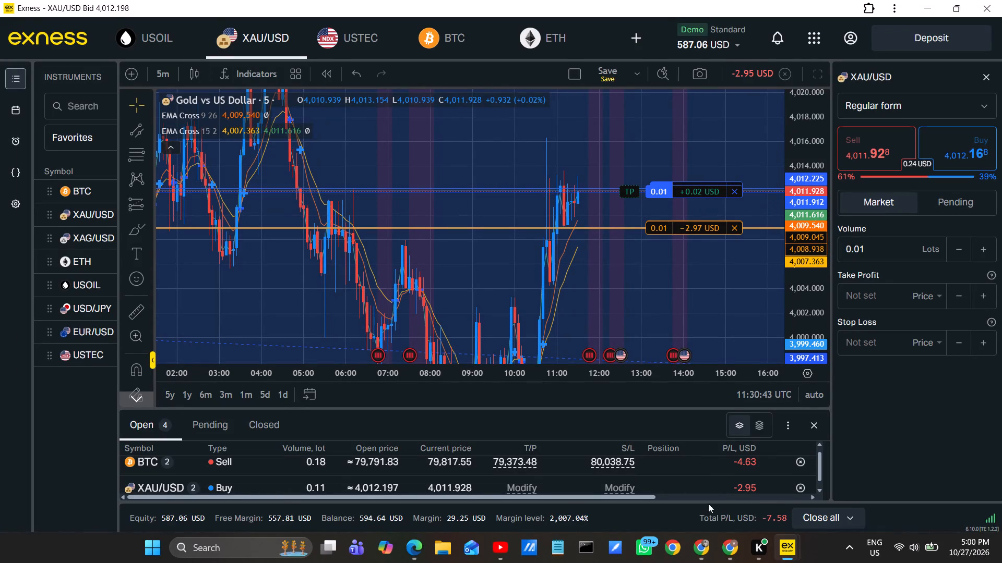
Switch to Delta Exchange and examine the recent 4-hour BTCUSD candles around the open short position and its stop loss.
left_click(695, 545)
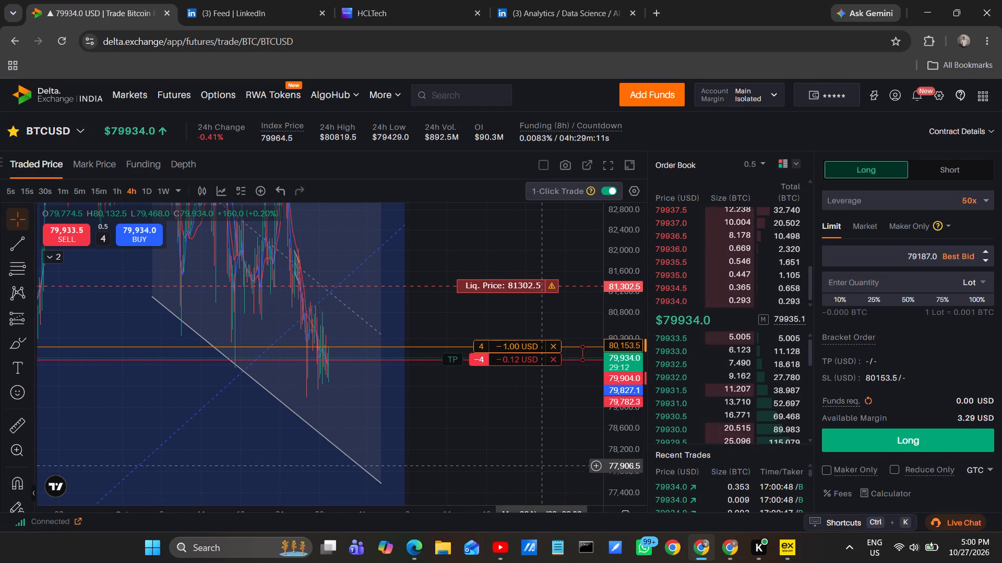
left_click_drag(544, 508, 467, 511)
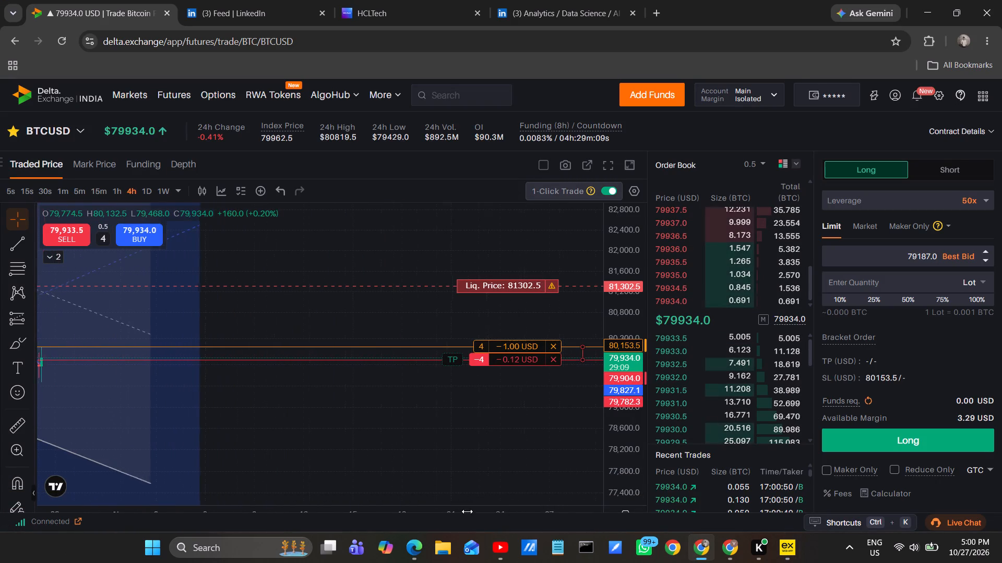
left_click_drag(467, 511, 343, 493)
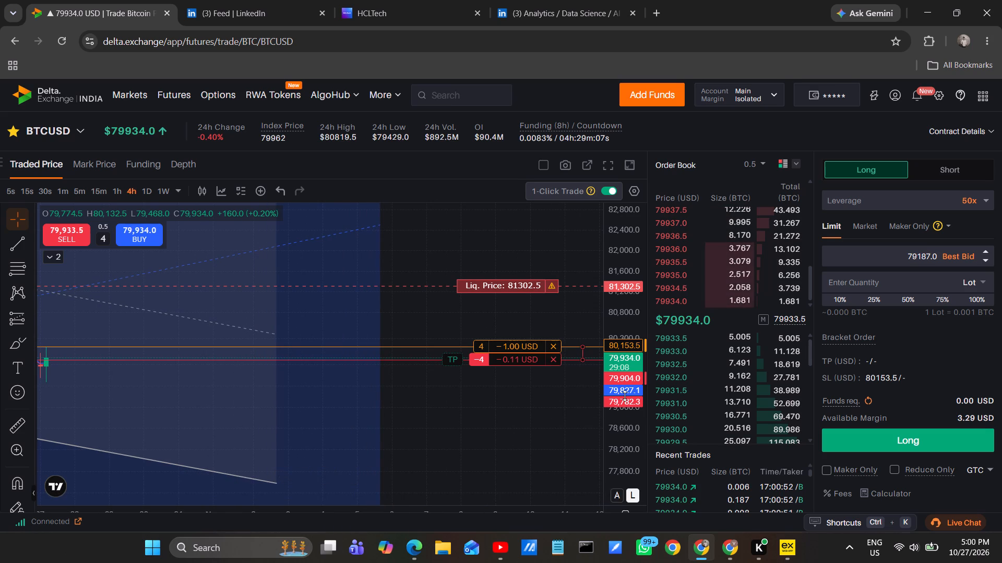
left_click_drag(625, 396, 621, 319)
left_click_drag(453, 409, 656, 408)
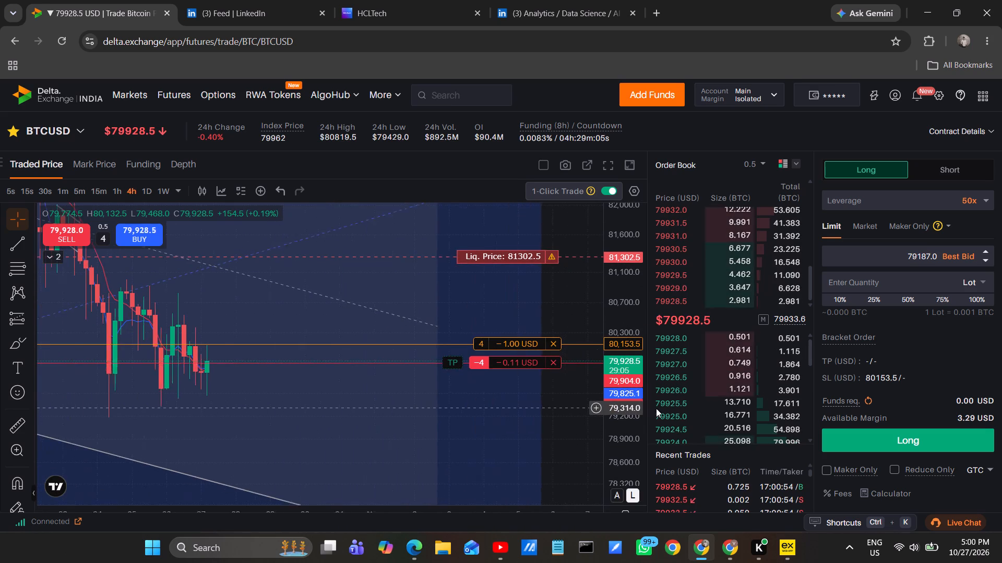
left_click_drag(656, 408, 670, 407)
left_click_drag(625, 415, 624, 377)
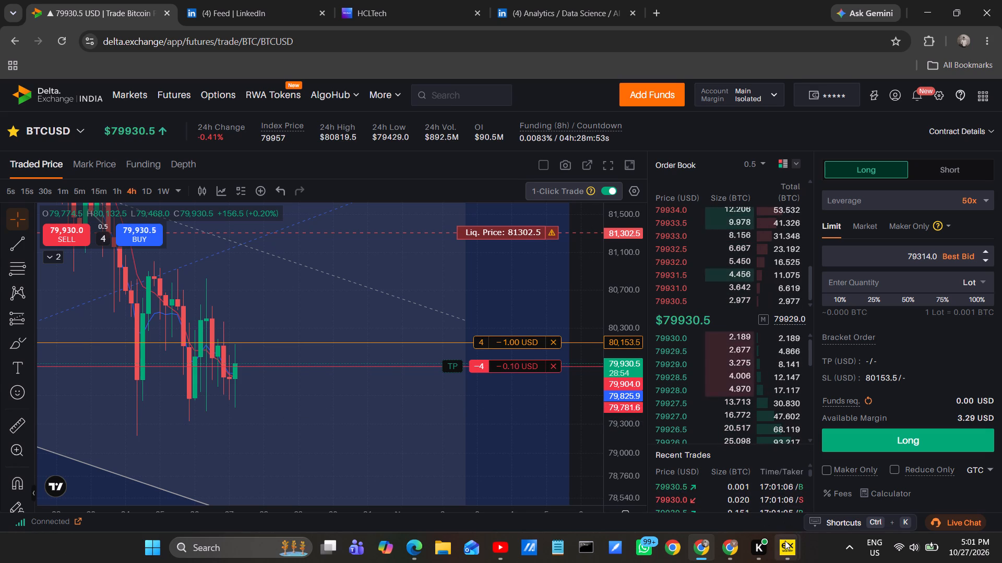
Return to Exness and check recent price action around the open positions on the XAU/USD and BTC charts.
left_click(812, 476)
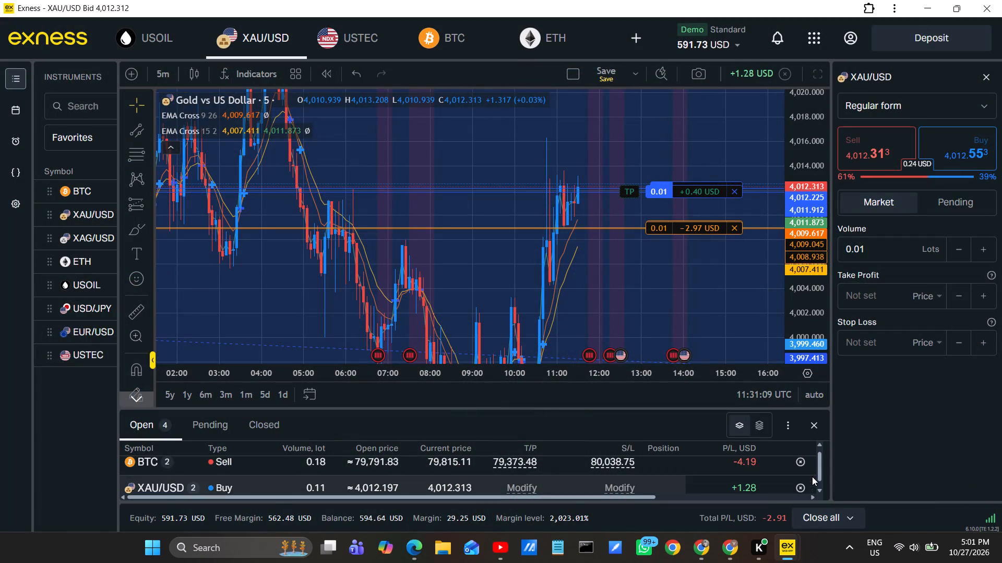
left_click_drag(722, 271, 663, 311)
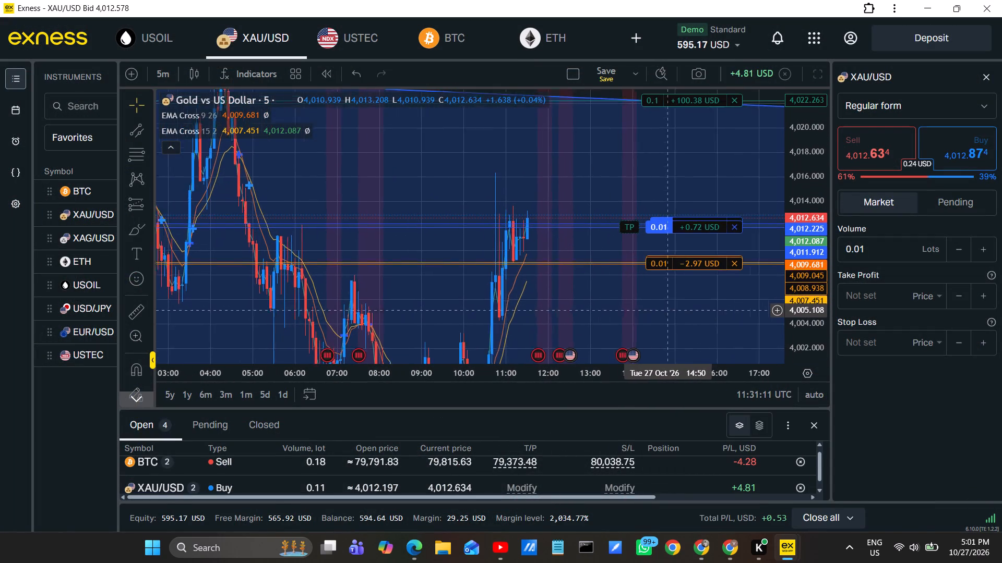
left_click_drag(663, 311, 651, 314)
left_click_drag(699, 320, 699, 309)
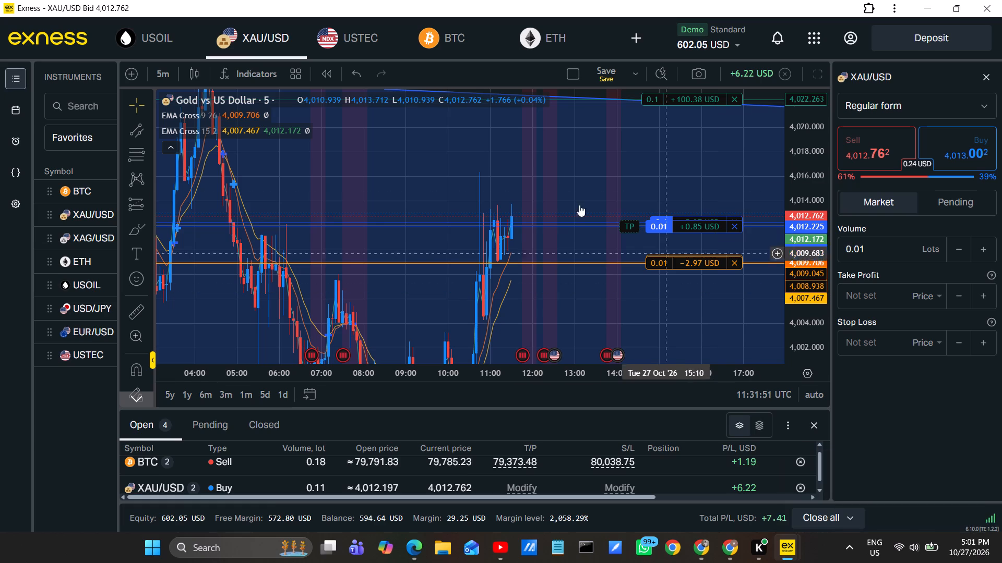
left_click(442, 39)
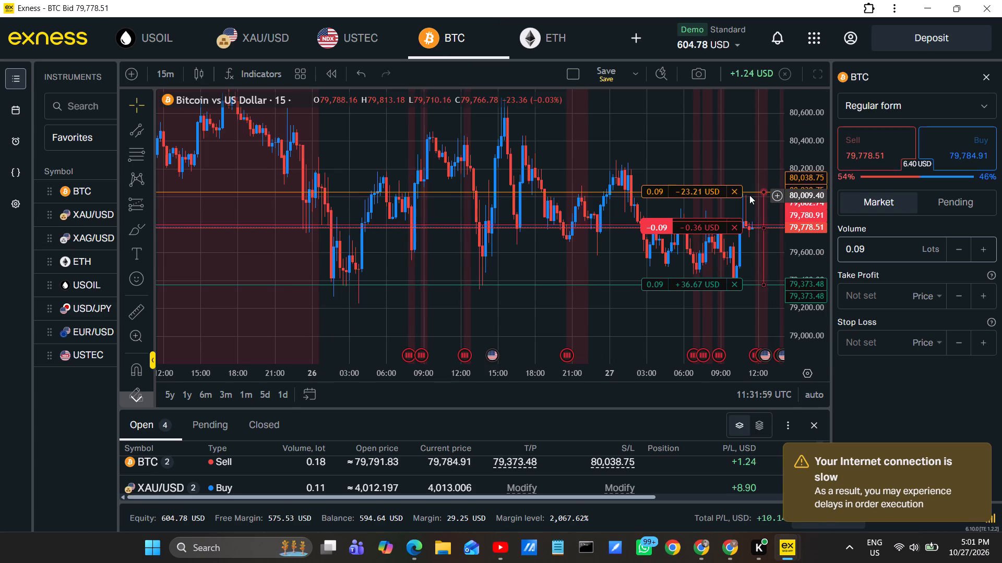
left_click_drag(747, 243, 642, 251)
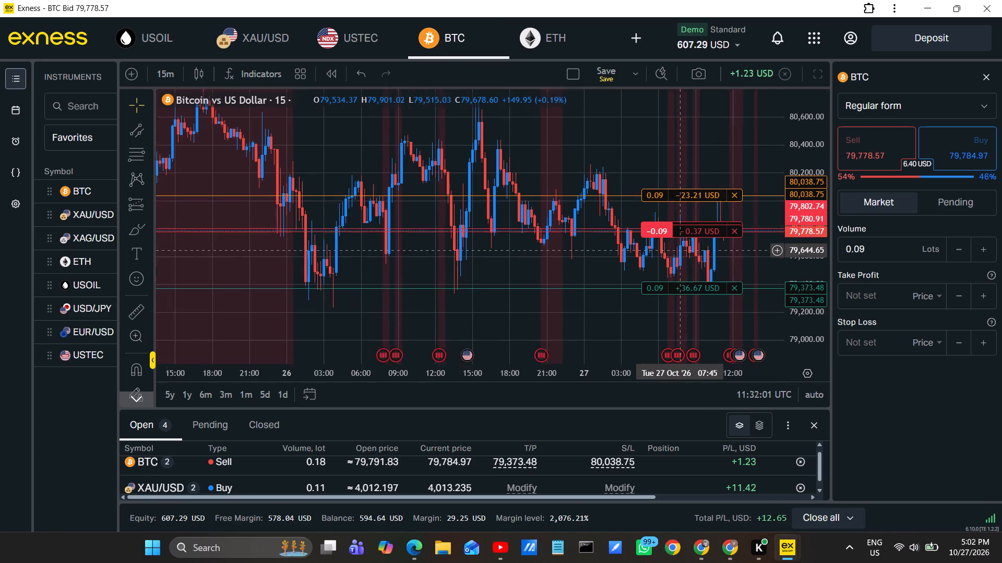
left_click_drag(642, 251, 544, 249)
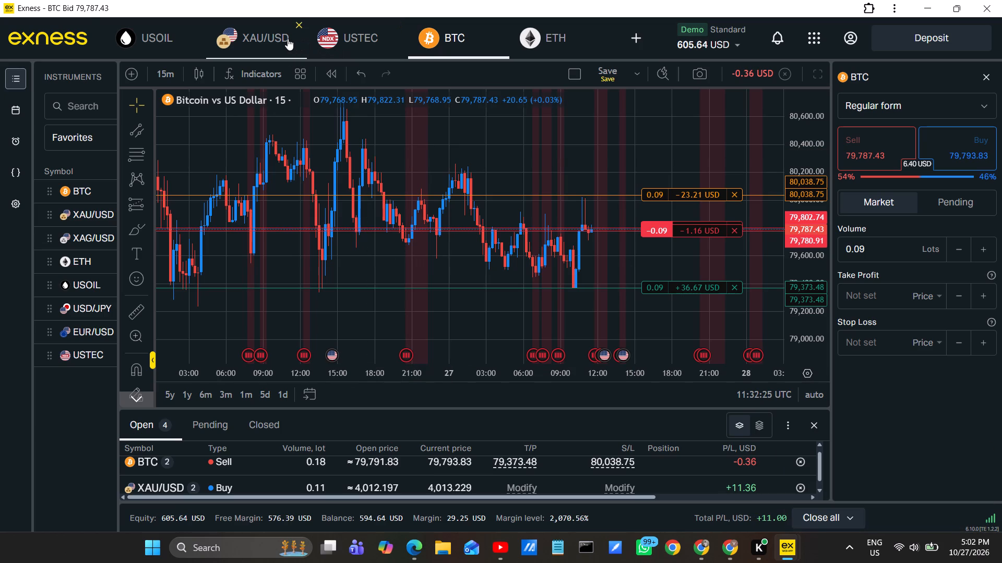
Reorder the open instruments so that BTC sits between XAU/USD and USTEC.
left_click(444, 44)
left_click_drag(444, 44, 354, 42)
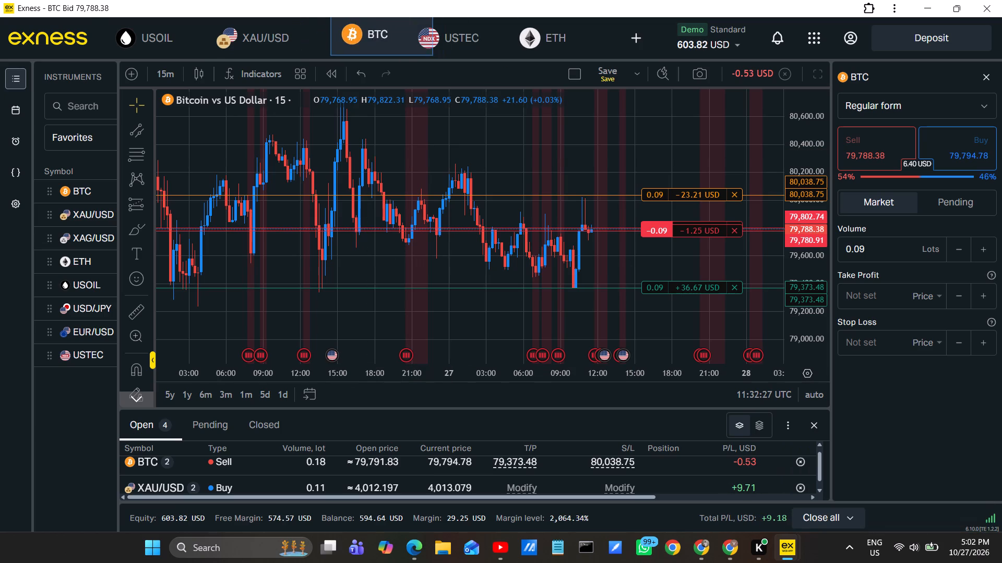
left_click_drag(354, 42, 345, 43)
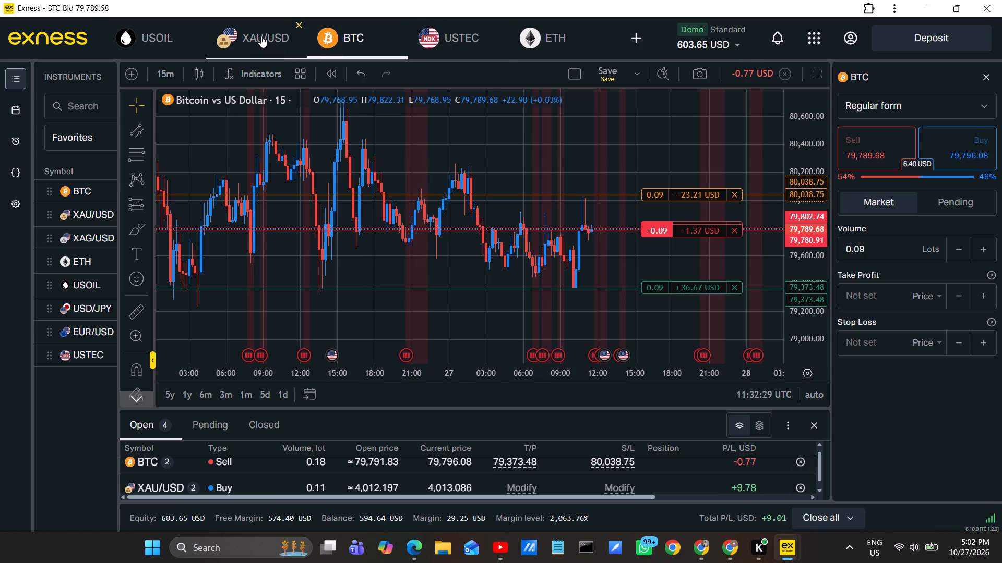
Return to the XAU/USD chart and examine the latest 5-minute candles against the open positions' entry and stop levels.
left_click(261, 36)
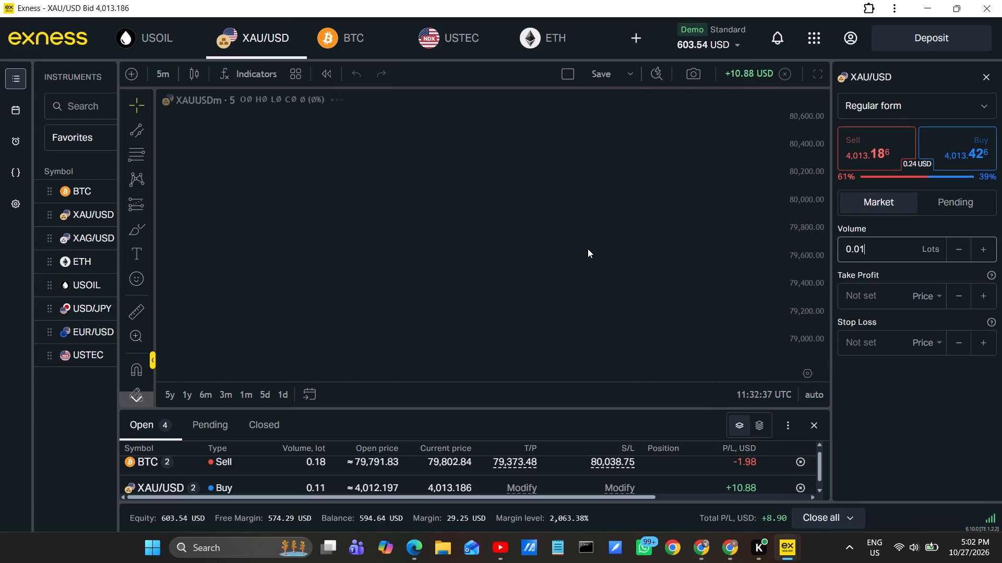
left_click_drag(731, 313, 574, 325)
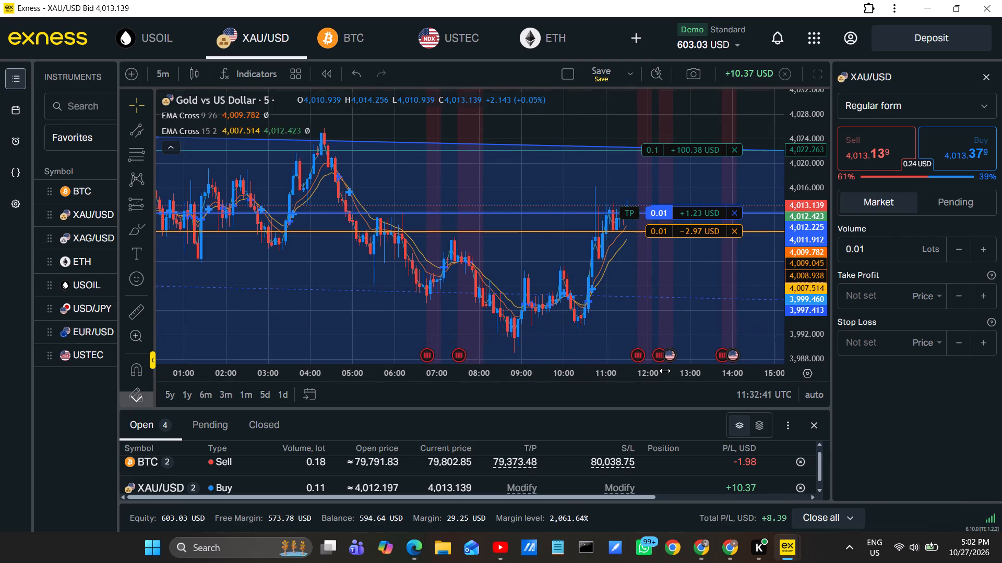
left_click_drag(665, 371, 578, 376)
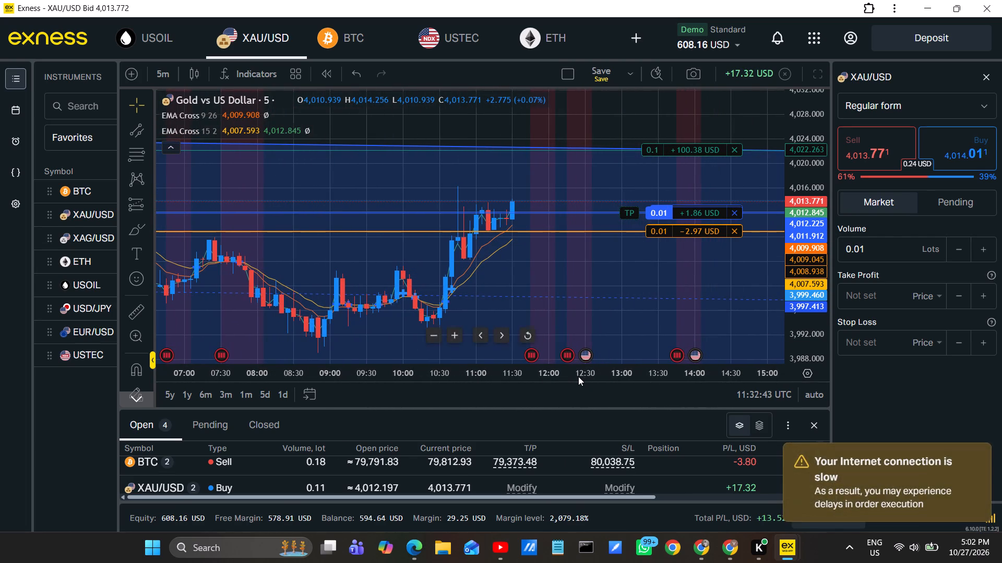
Examine the latest 5-minute XAU/USD candles against the open buy positions at an enlarged price scale.
left_click_drag(809, 293, 796, 226)
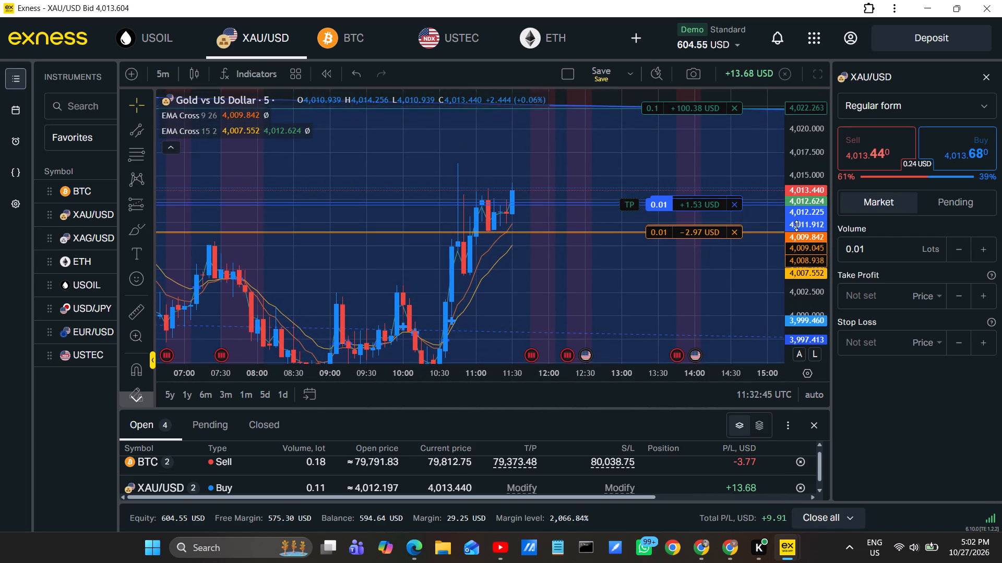
left_click_drag(796, 226, 795, 223)
left_click_drag(755, 277, 719, 289)
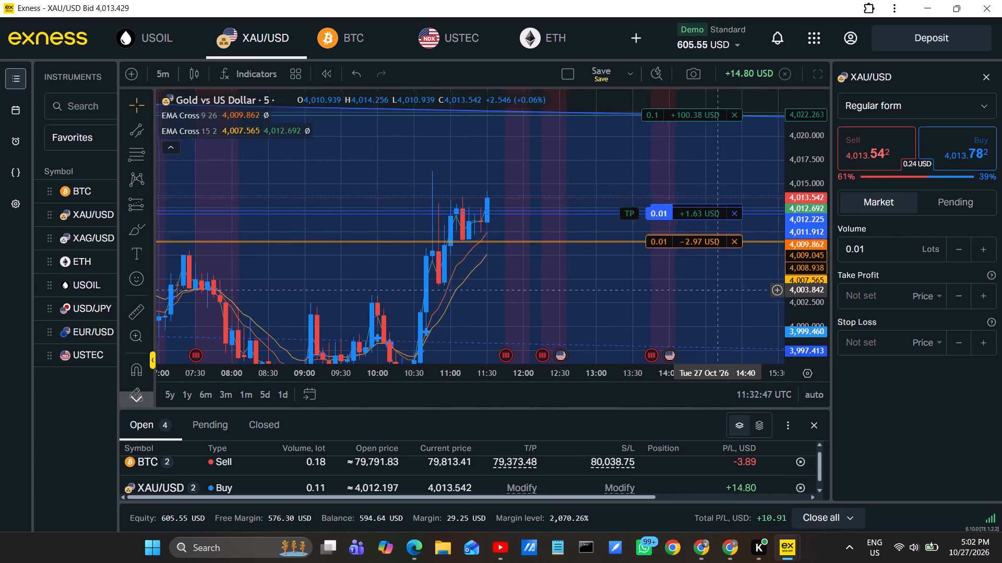
left_click_drag(719, 289, 712, 291)
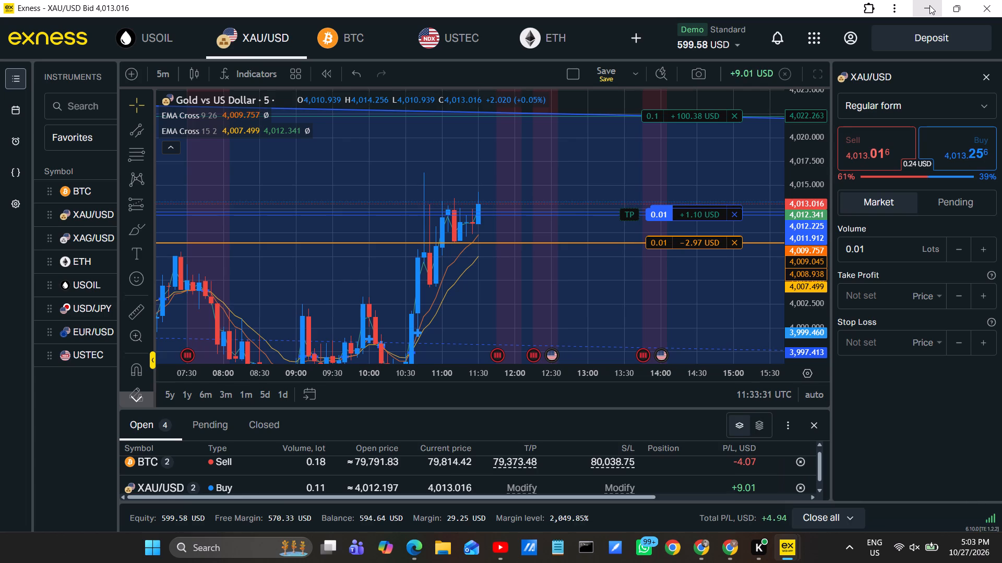
Check the open BTCUSD short on Delta Exchange and return to Exness to monitor the XAU/USD positions.
left_click(929, 5)
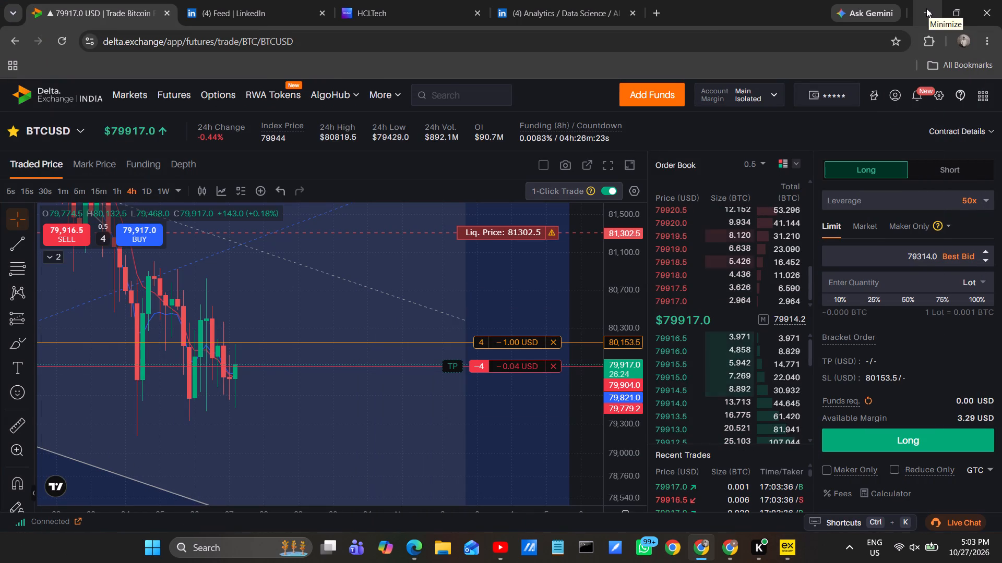
left_click(406, 10)
left_click(189, 1)
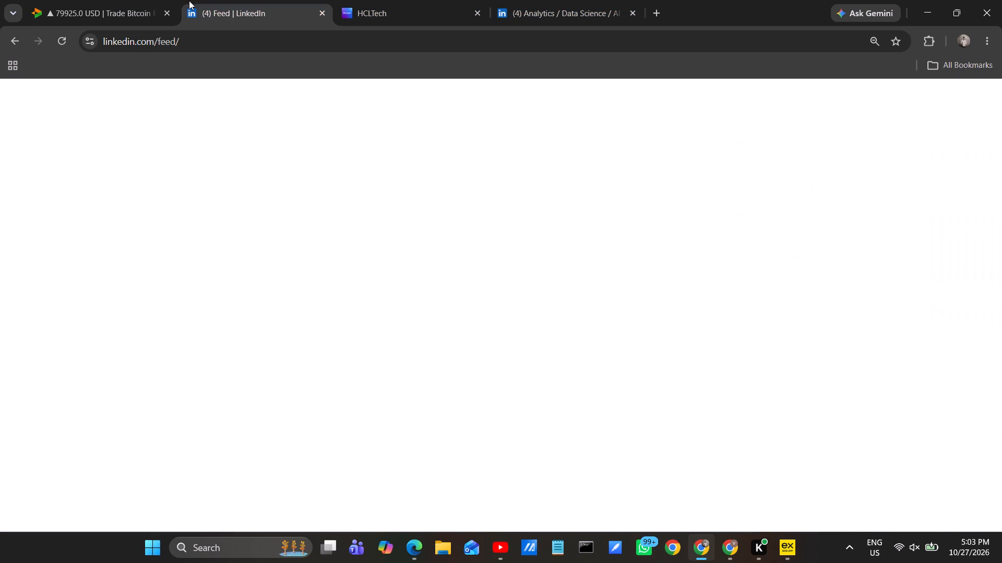
left_click(100, 1)
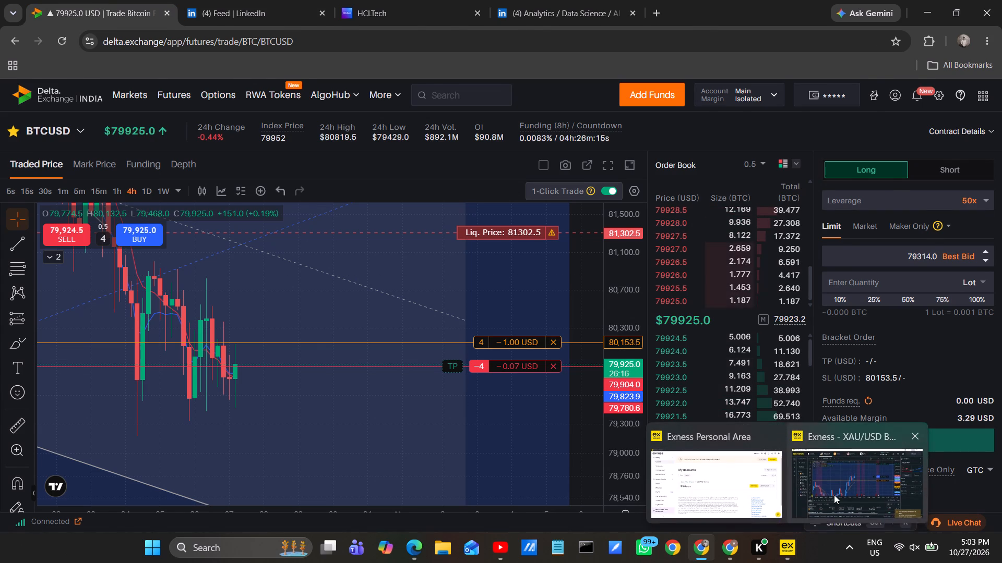
left_click(834, 493)
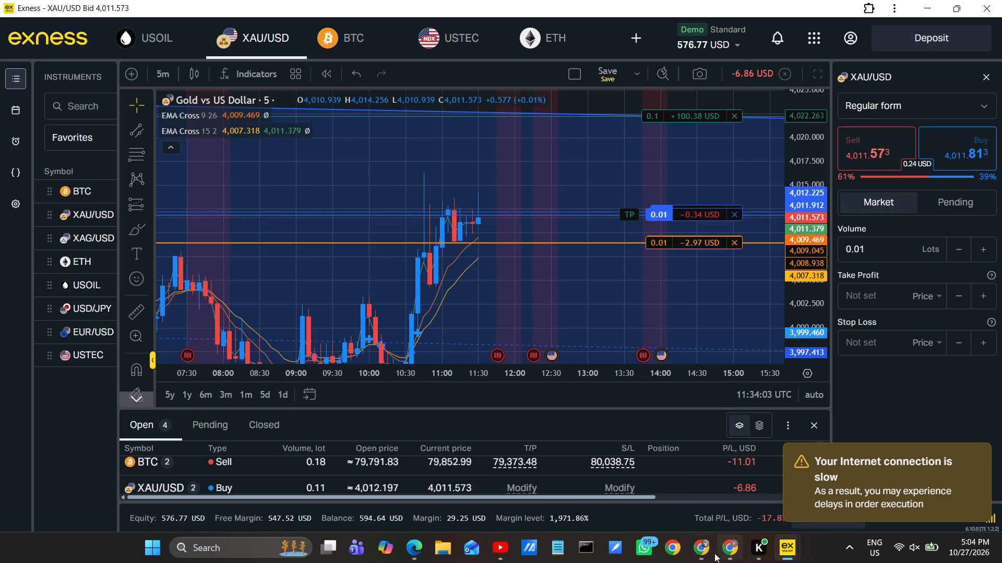
left_click(699, 552)
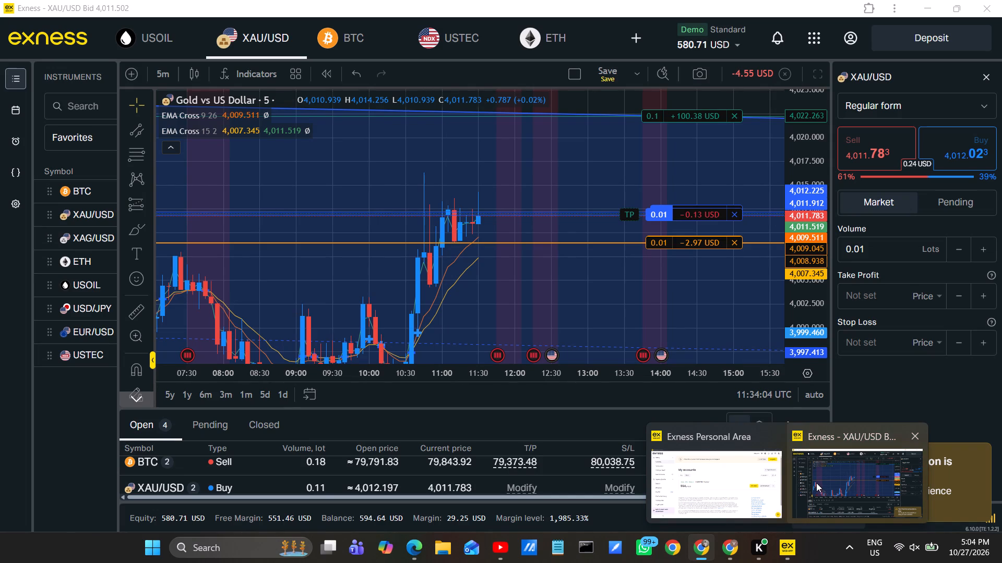
left_click(816, 483)
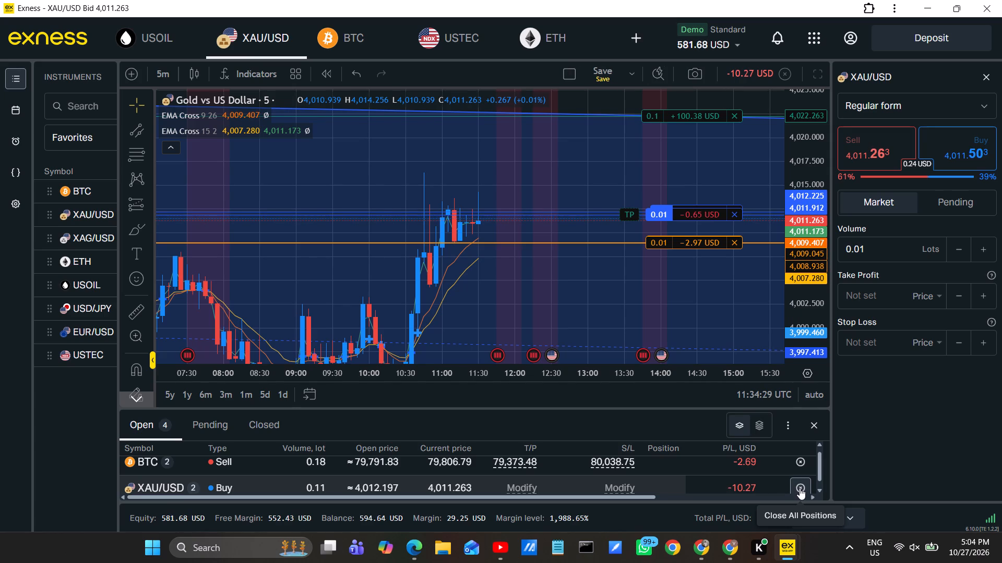
Switch to YouTube in Edge, pause the English-speaking podcast video and return to the Exness terminal.
left_click(510, 550)
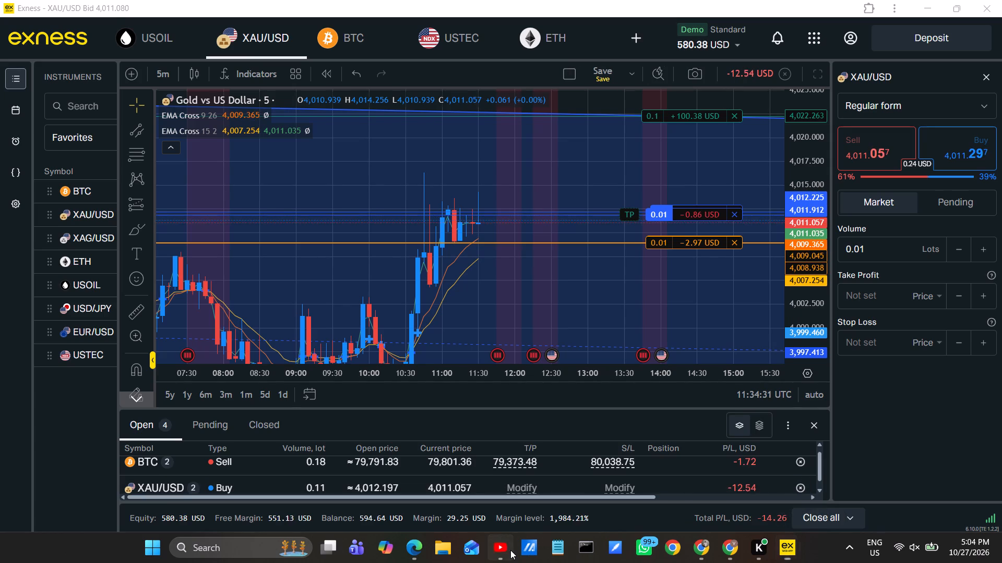
left_click(454, 273)
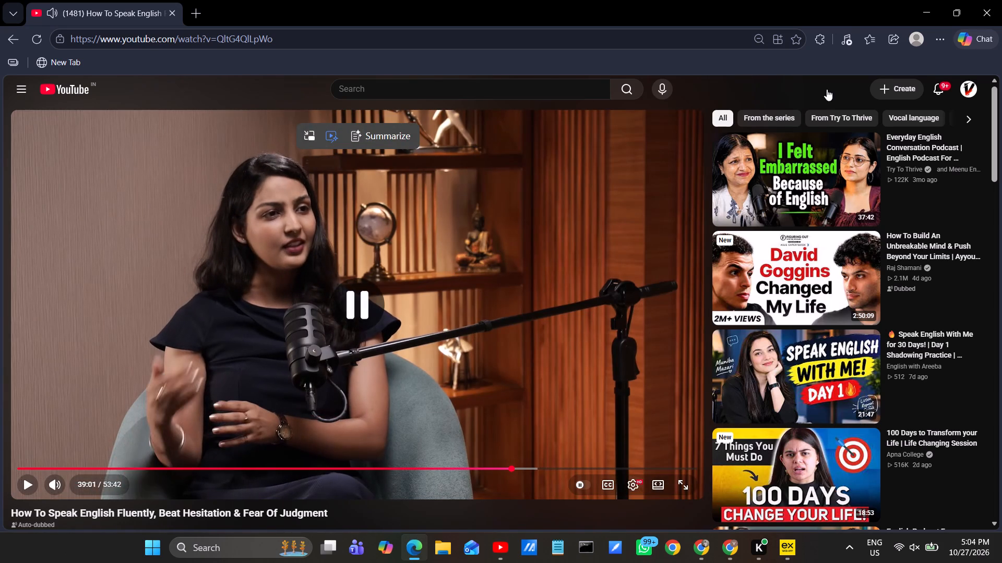
left_click(929, 20)
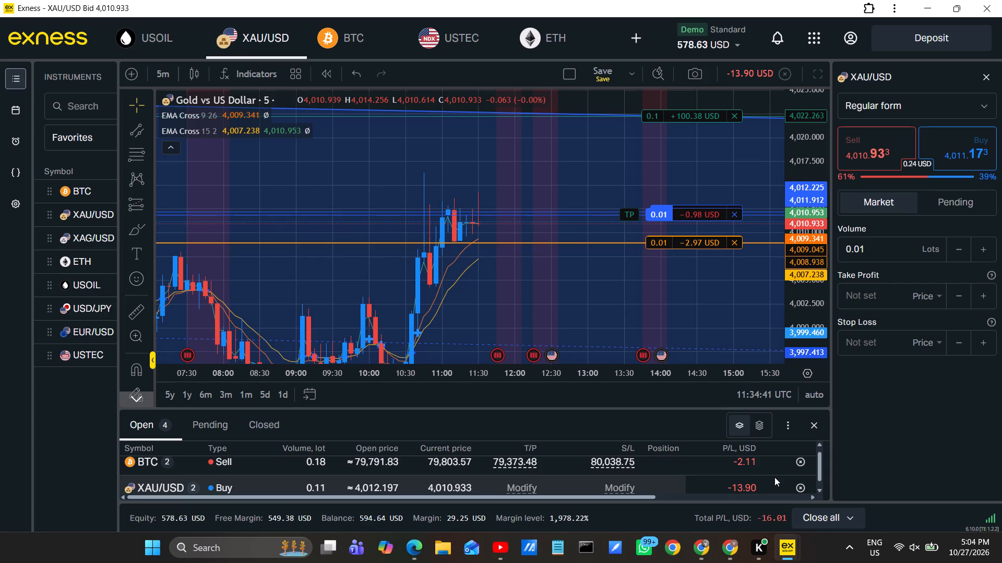
Check the open sell positions on the Exness BTC 15-minute chart and the BTCUSD short on Delta Exchange.
left_click(347, 26)
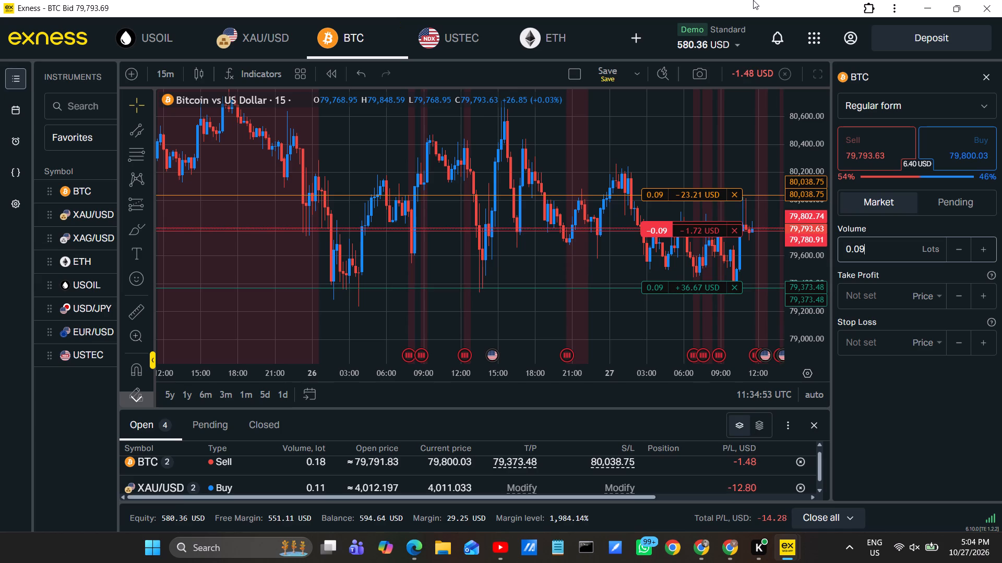
left_click(927, 9)
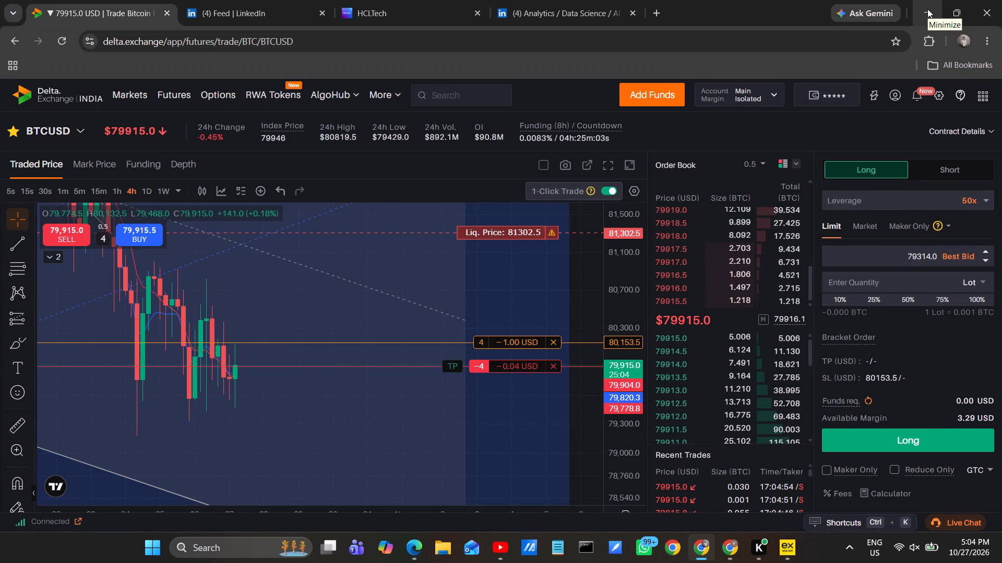
left_click(927, 9)
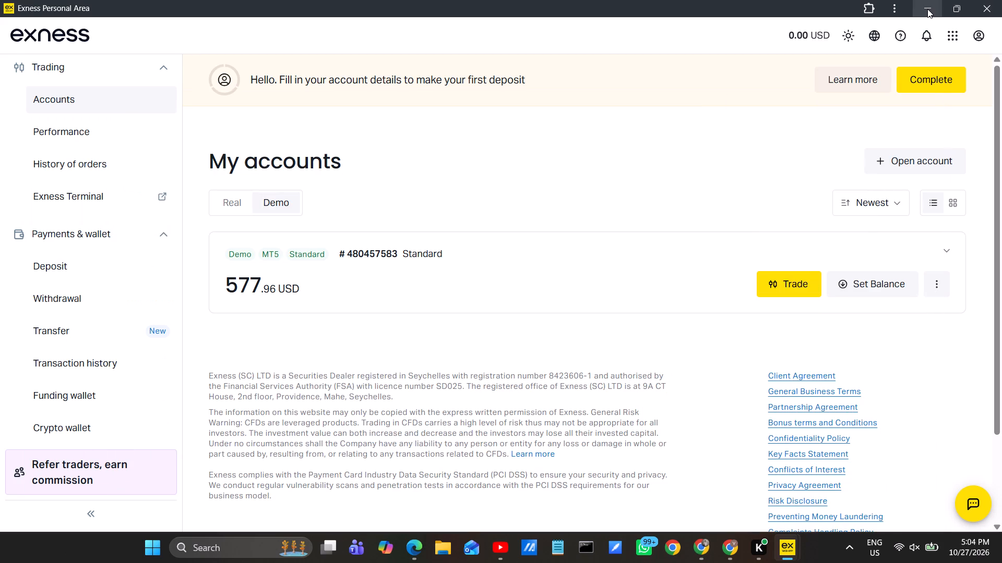
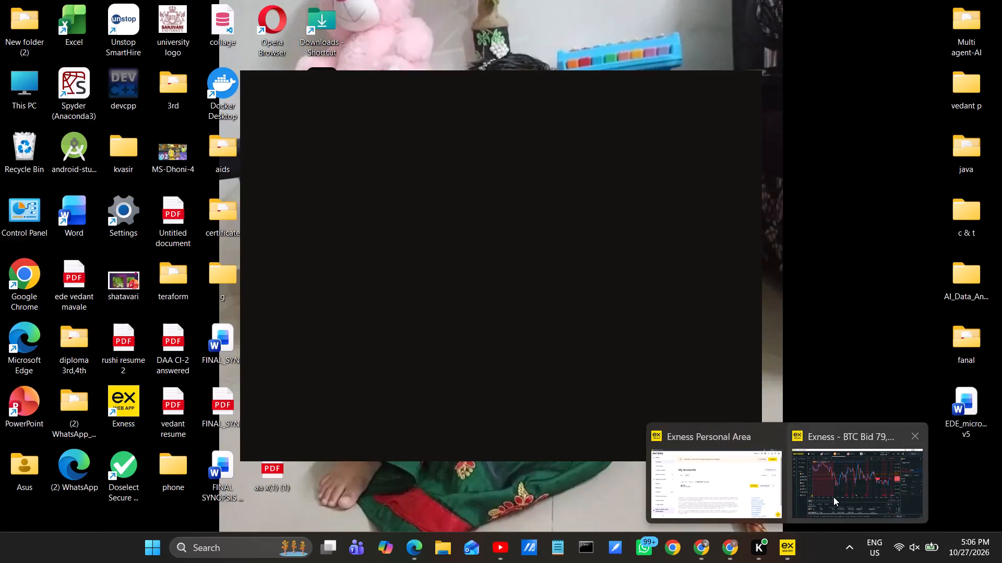
Check the latest candles against the sell positions on the Exness BTC 15-minute chart and the BTCUSD short on Delta Exchange.
left_click(833, 497)
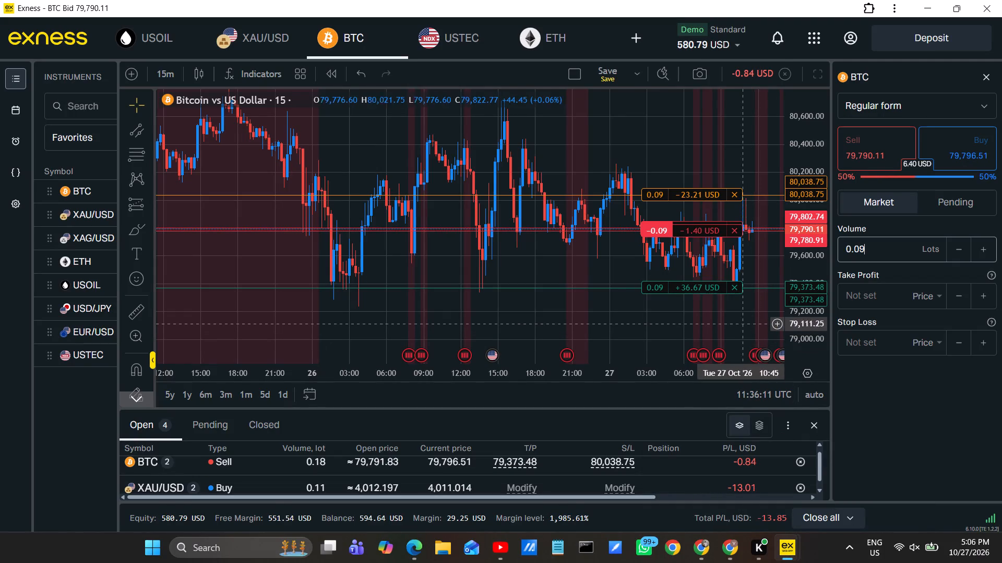
left_click_drag(737, 319, 572, 293)
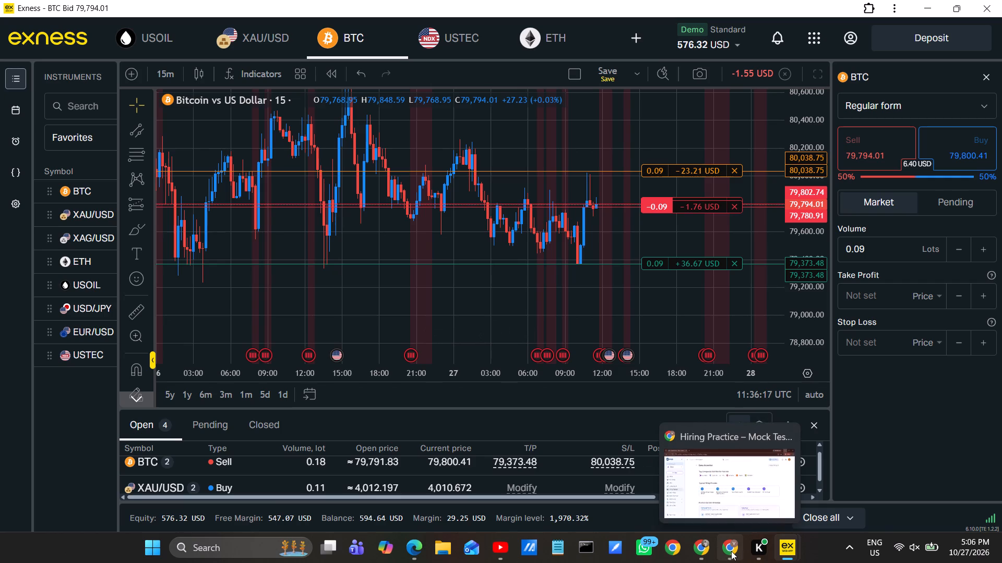
left_click(701, 544)
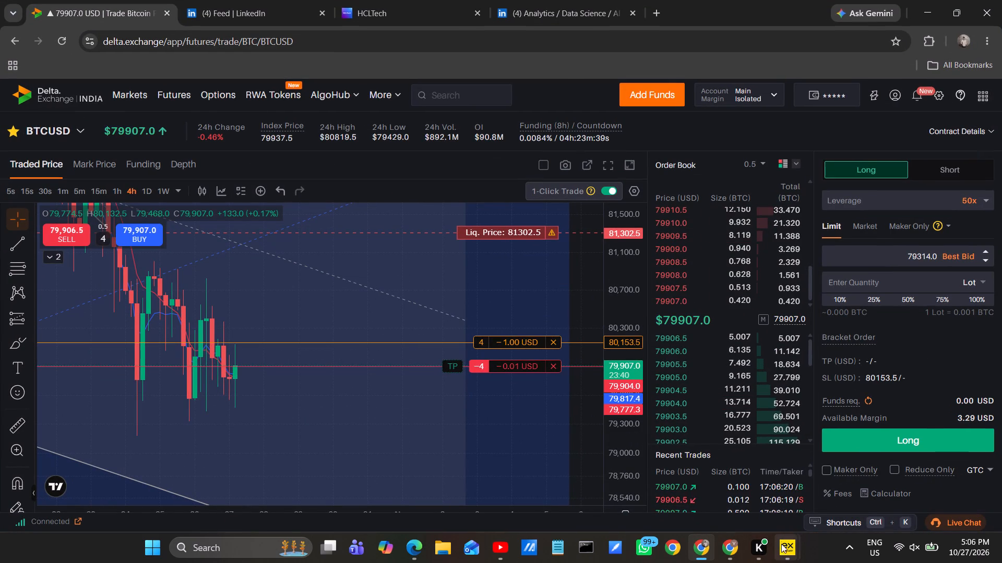
left_click(814, 493)
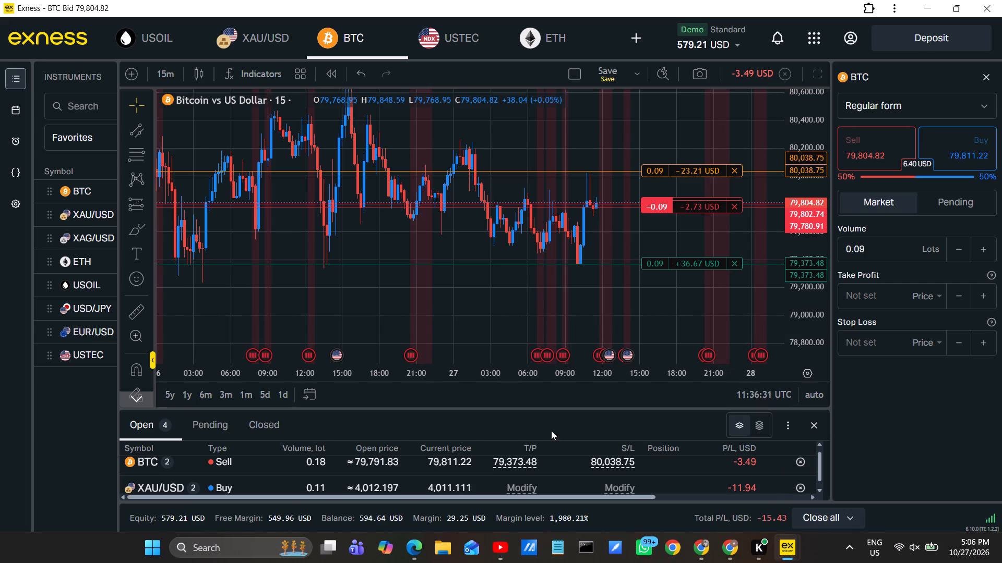
Examine the latest XAU/USD 5-minute candles in Exness at an enlarged price scale, checking the BTCUSD short on Delta Exchange in between.
left_click(253, 36)
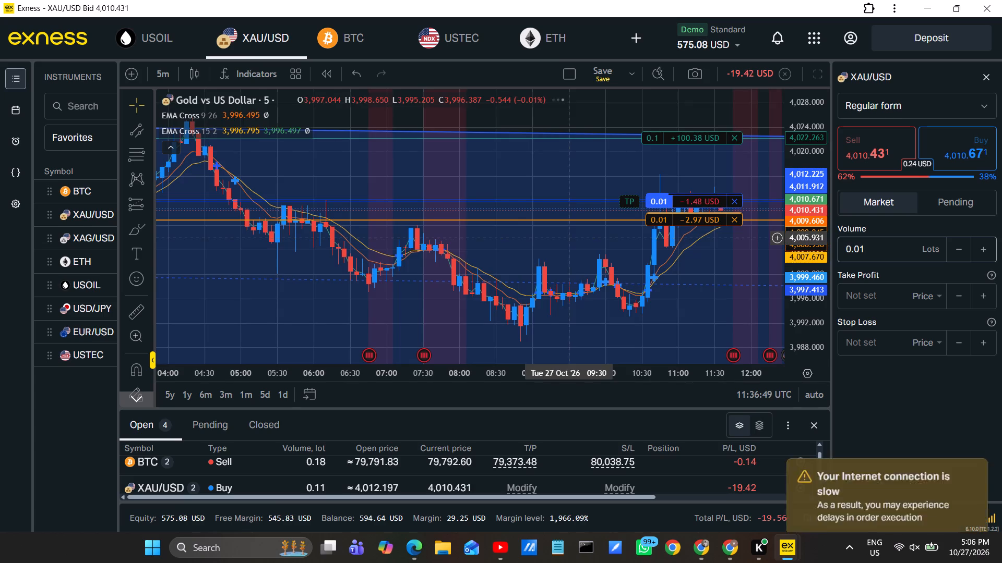
left_click_drag(721, 253, 544, 259)
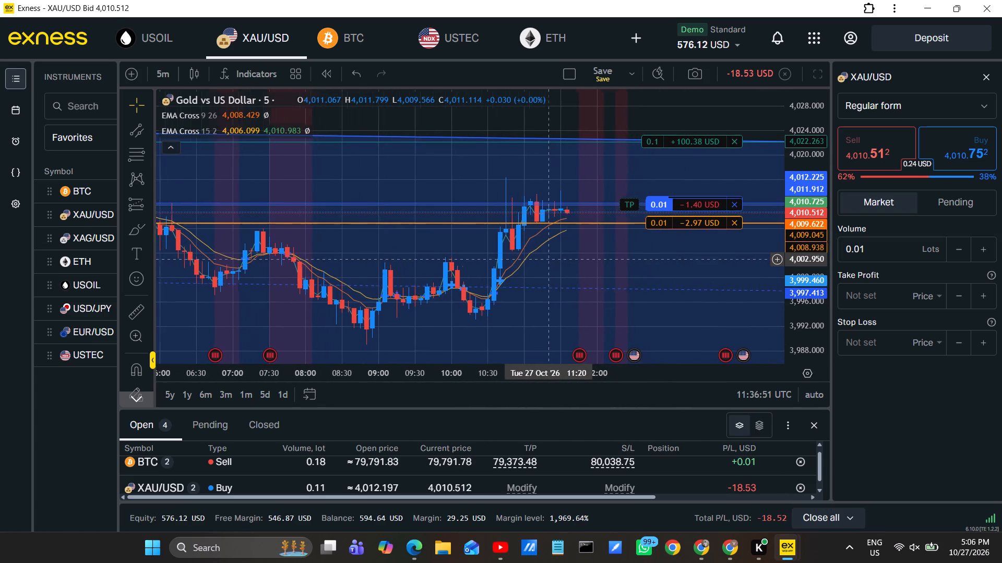
left_click_drag(544, 259, 539, 259)
left_click_drag(795, 289, 801, 113)
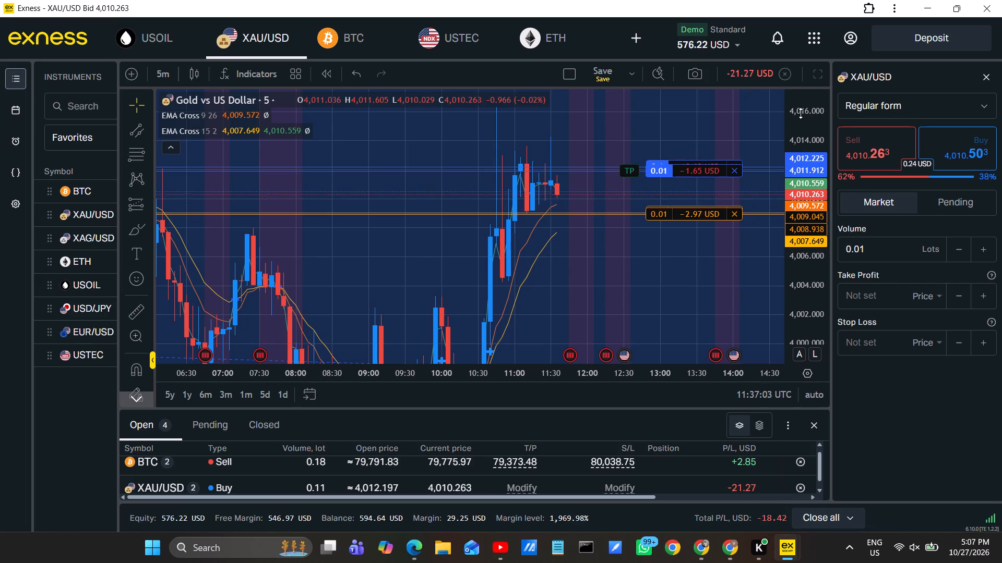
left_click(697, 549)
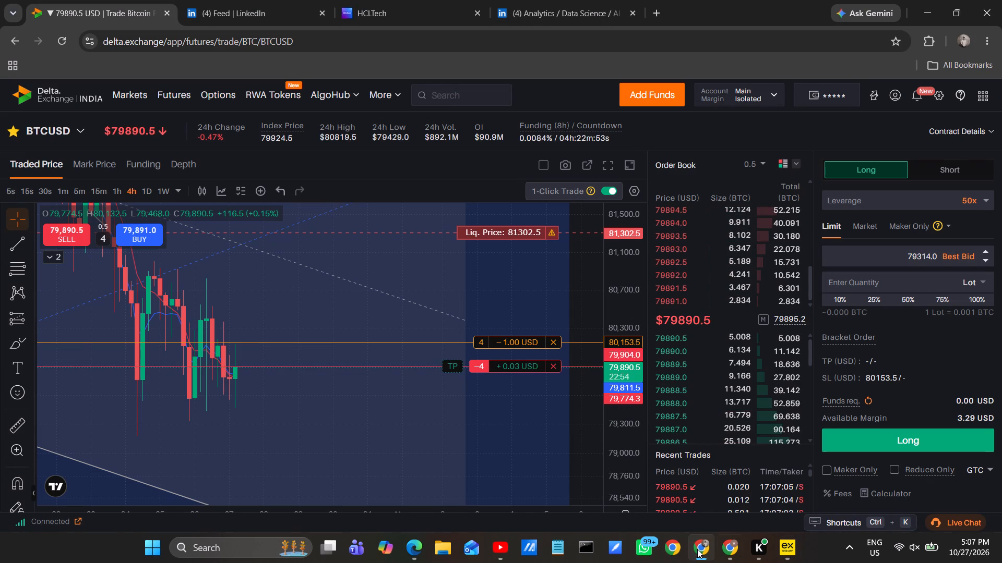
left_click(821, 467)
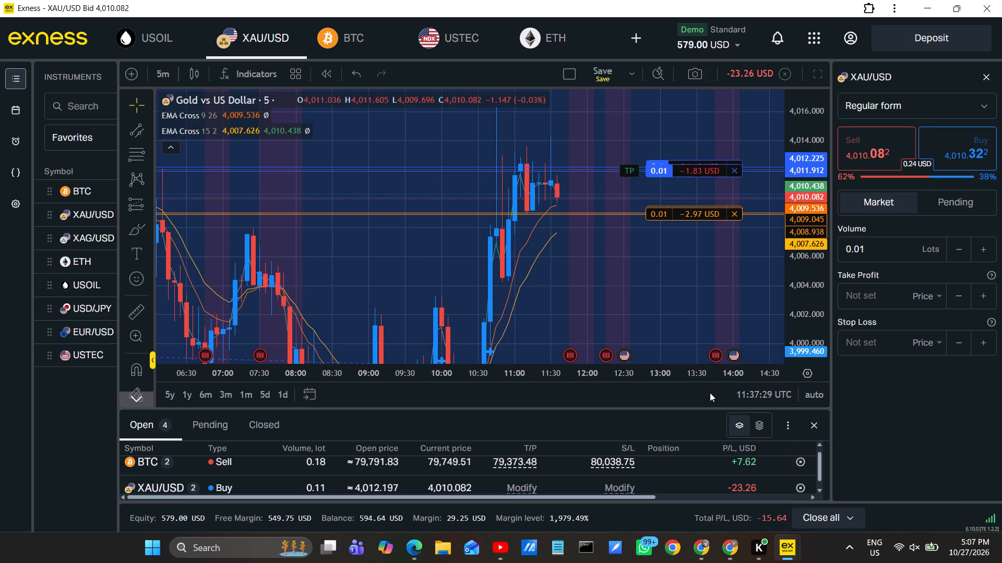
left_click(700, 550)
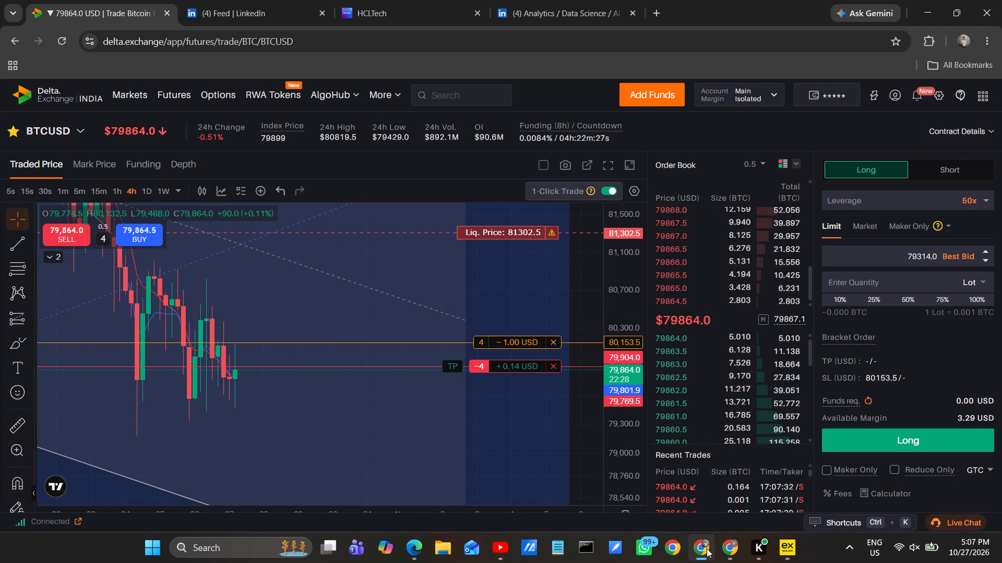
left_click(823, 463)
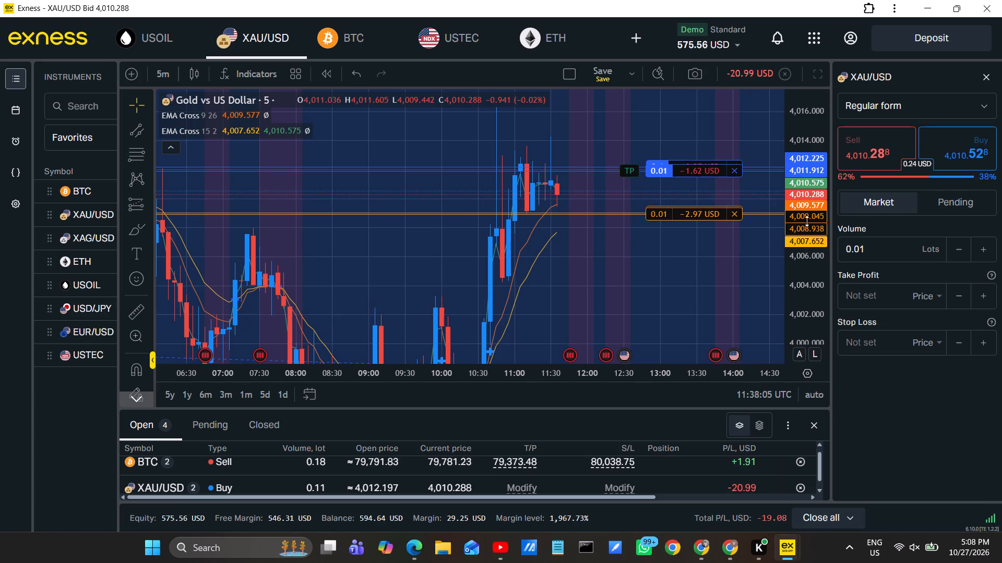
Compare the XAU/USD 5-minute candles with the open buy positions at different price scales and recheck the Delta Exchange BTCUSD short.
left_click_drag(806, 219, 790, 318)
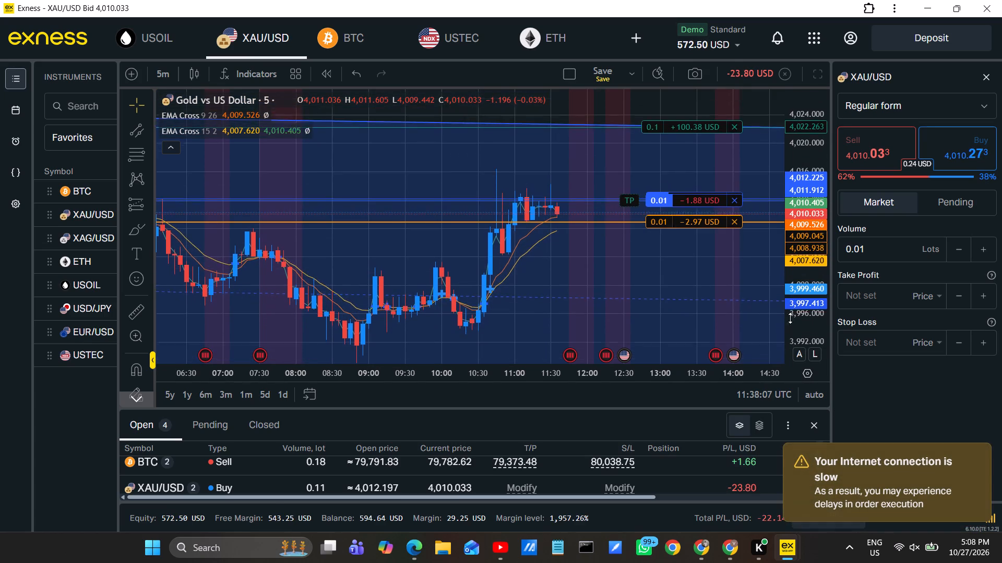
left_click_drag(790, 318, 791, 240)
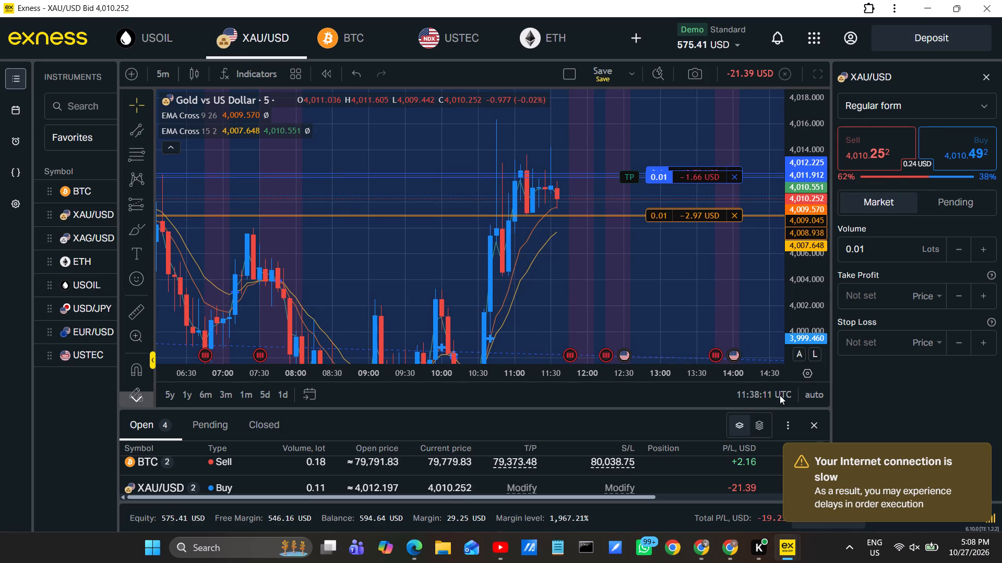
left_click(696, 542)
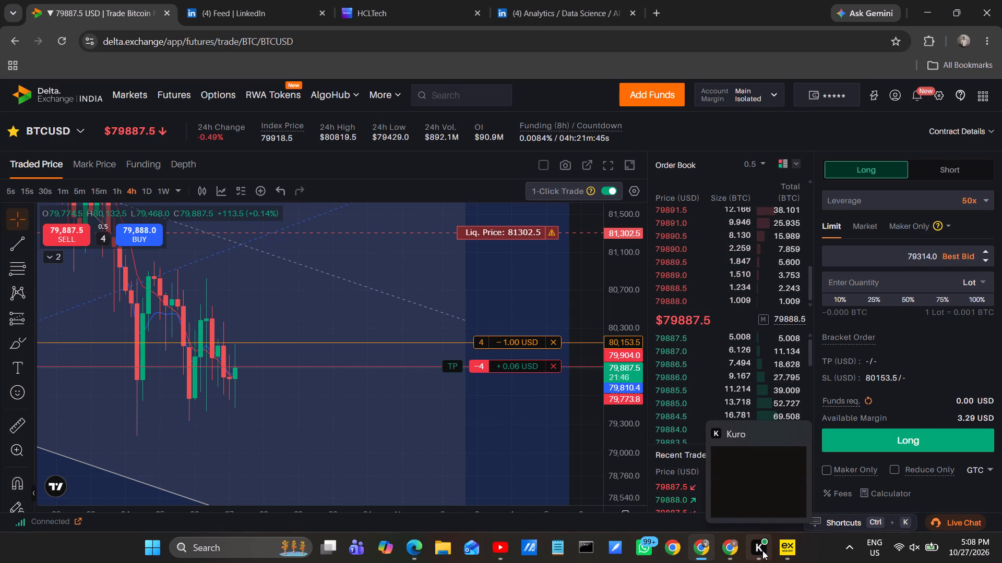
left_click(783, 554)
left_click(737, 489)
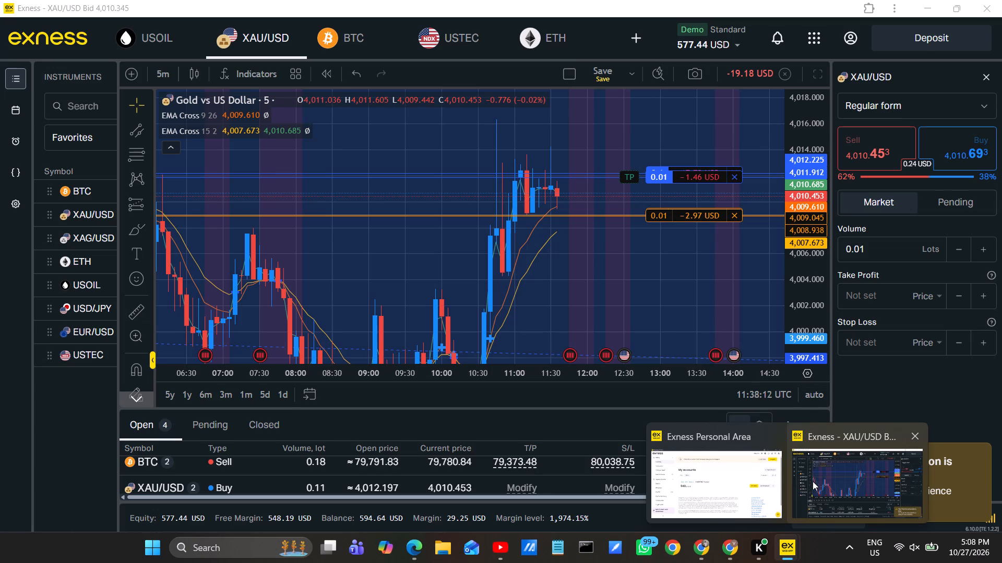
left_click(813, 481)
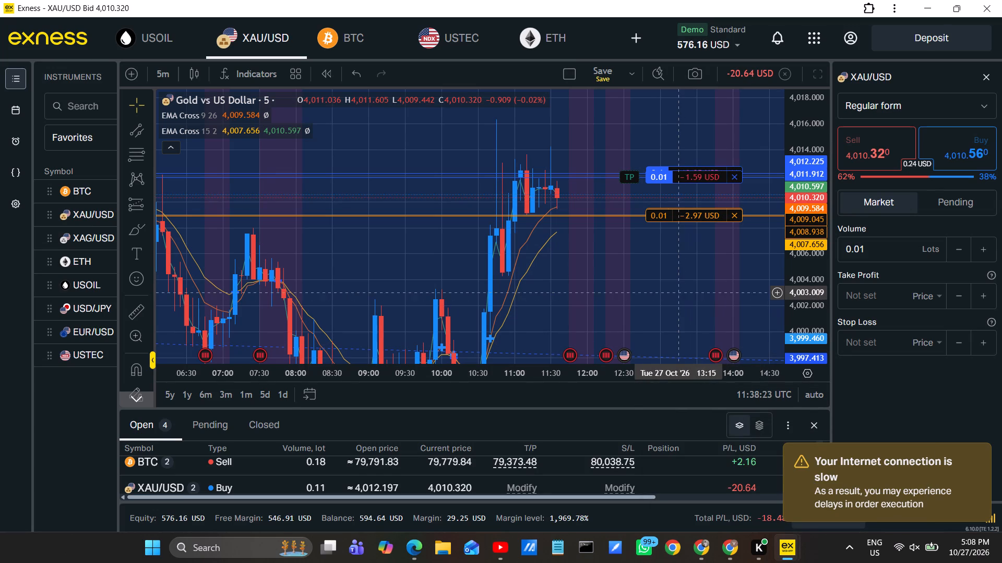
left_click_drag(677, 291, 645, 300)
left_click_drag(645, 300, 634, 283)
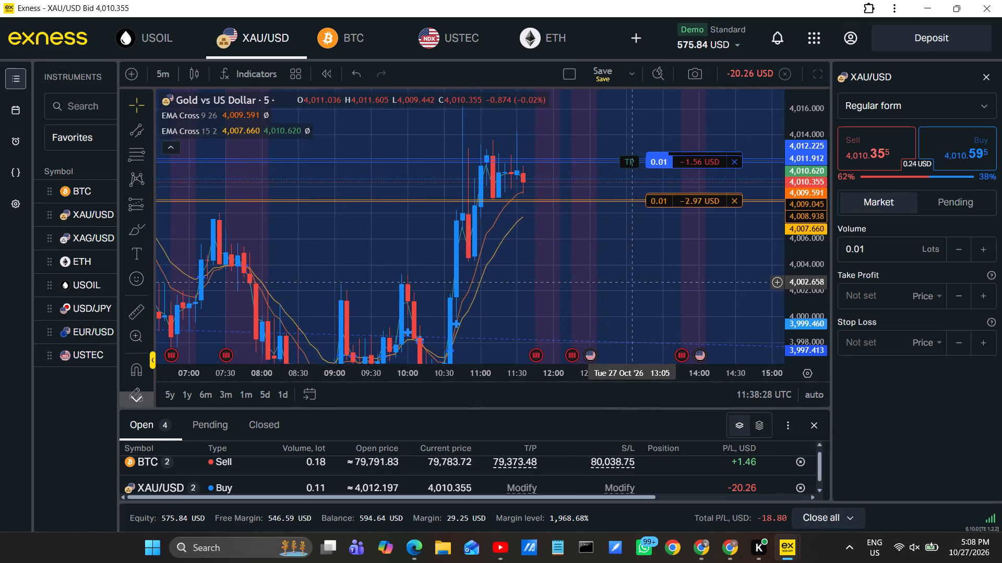
left_click_drag(634, 283, 622, 293)
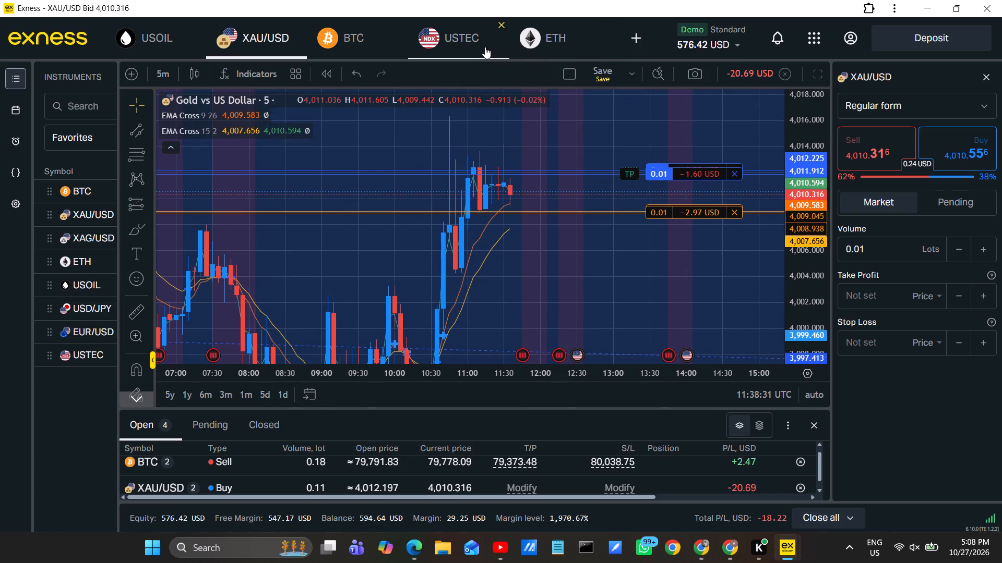
Open a 0.5-lot market sell on USTEC with take profit 29,354.31 and stop loss 29,422.33.
left_click(479, 42)
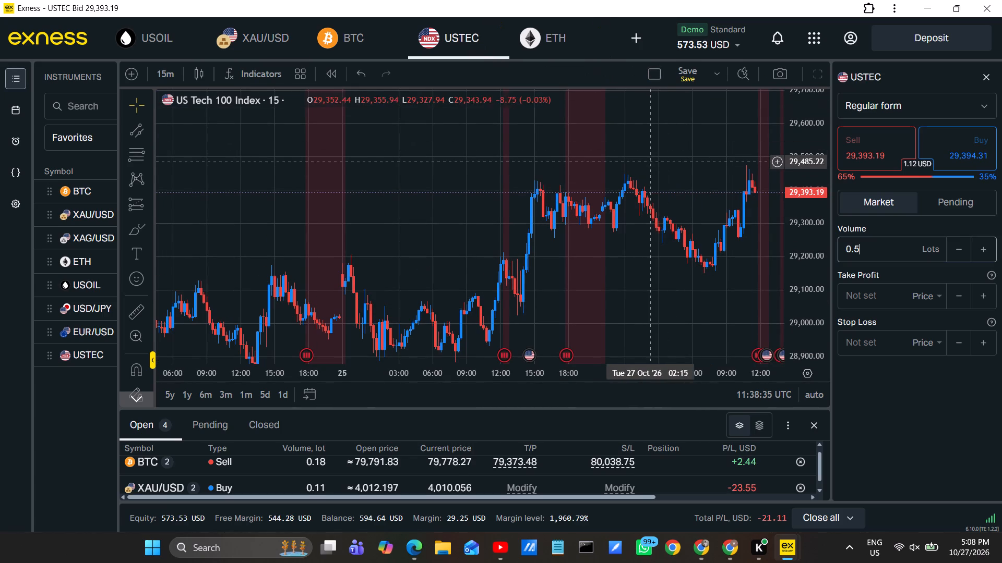
left_click_drag(654, 159, 518, 141)
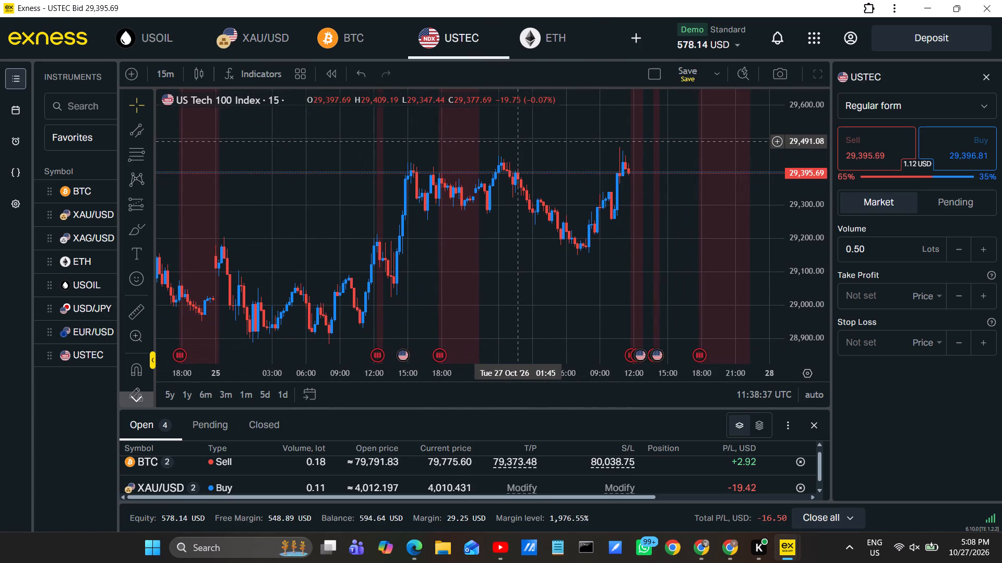
left_click(881, 147)
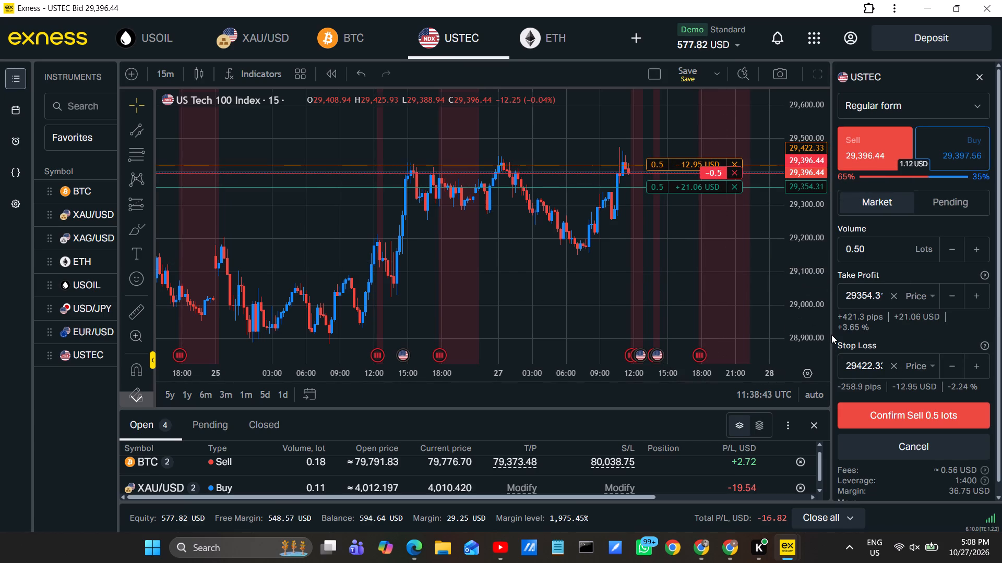
left_click(891, 422)
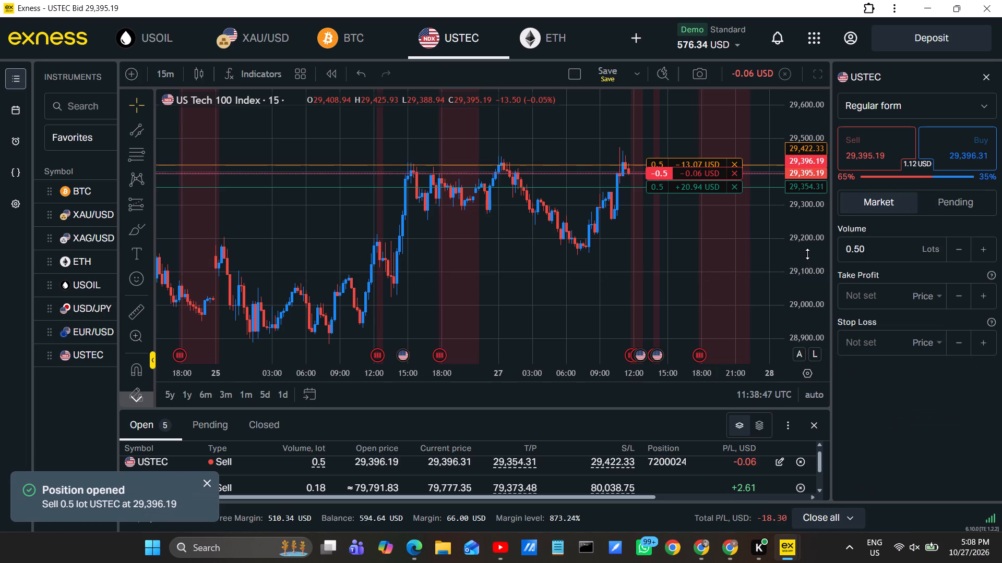
Set the USTEC sell position's stop loss to 29,431, above the recent highs on the 15-minute chart.
left_click_drag(807, 254, 787, 113)
left_click_drag(696, 200, 619, 225)
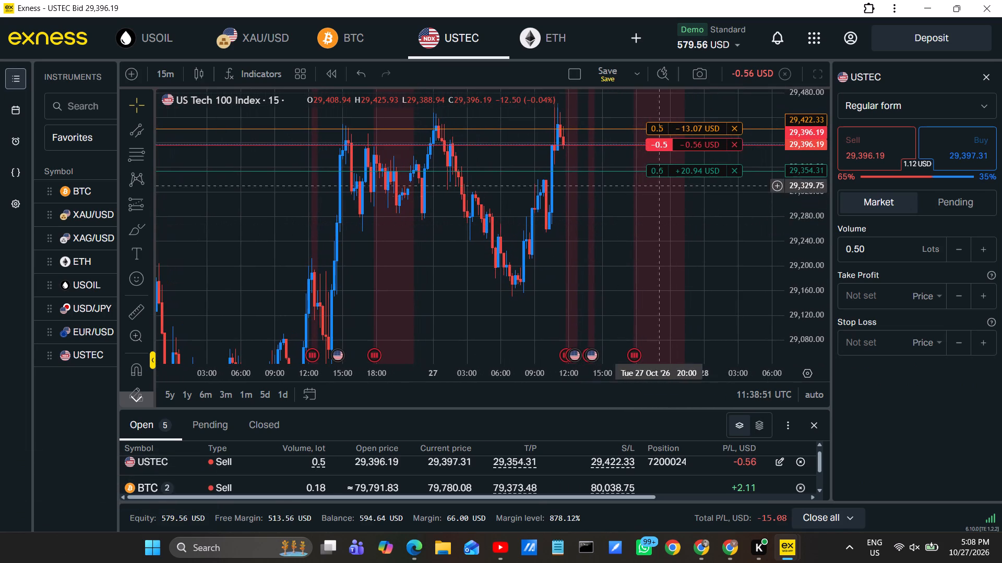
left_click(695, 124)
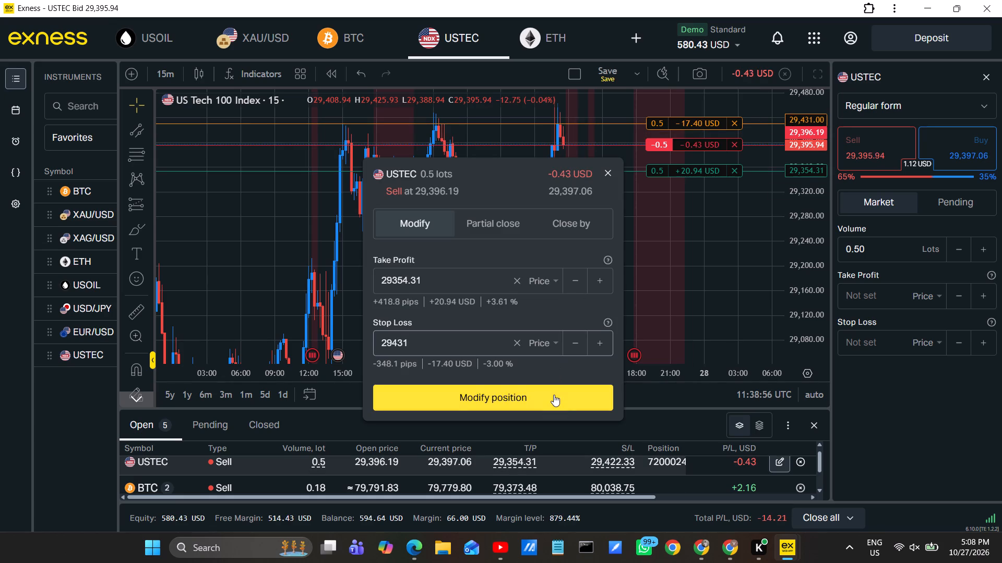
left_click(554, 395)
Set the USTEC sell position's take profit to 29,302.32.
left_click_drag(689, 166, 708, 202)
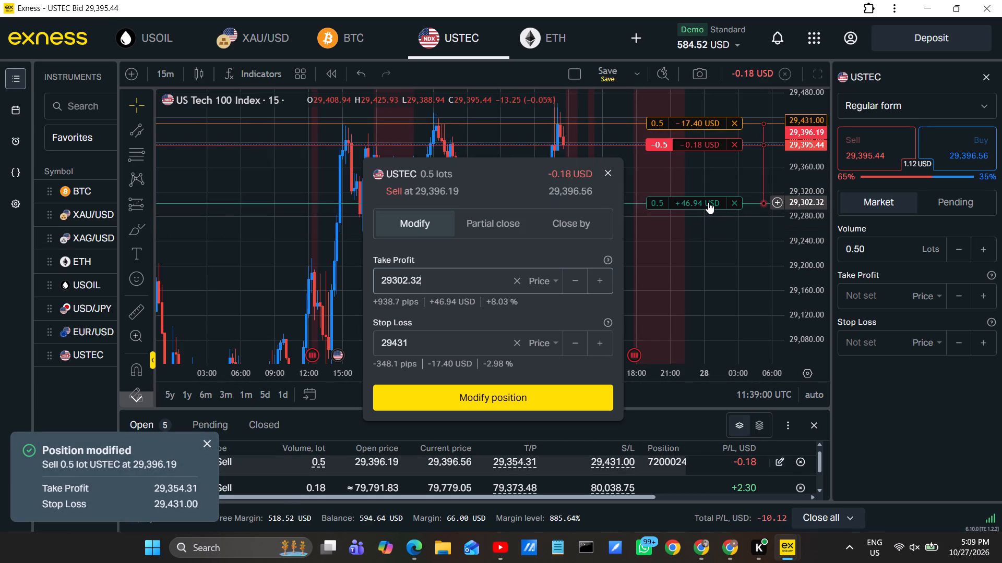
left_click(551, 397)
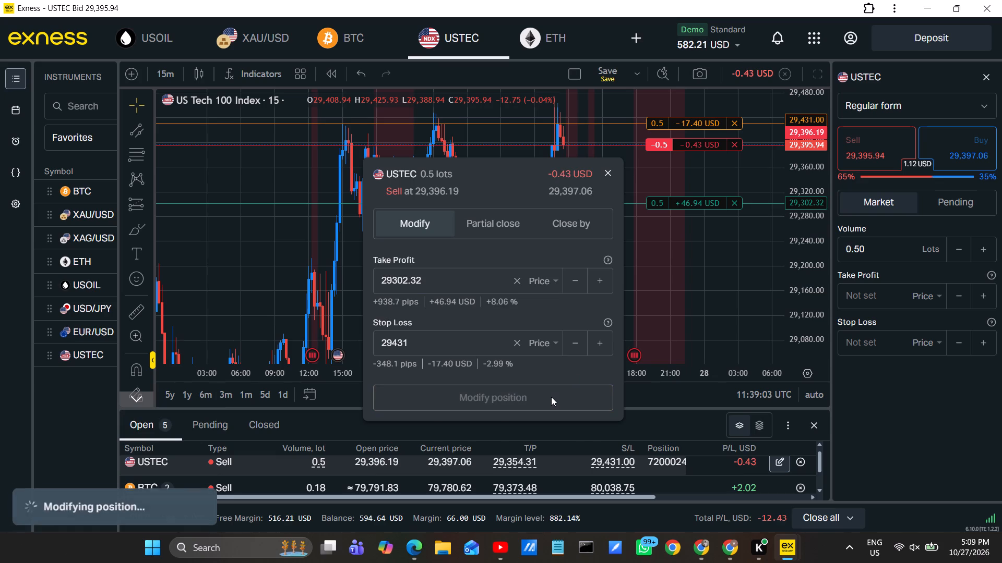
Review the profit and loss of the open USTEC, BTC and XAU/USD positions in the positions list.
scroll(626, 466, "down", 1)
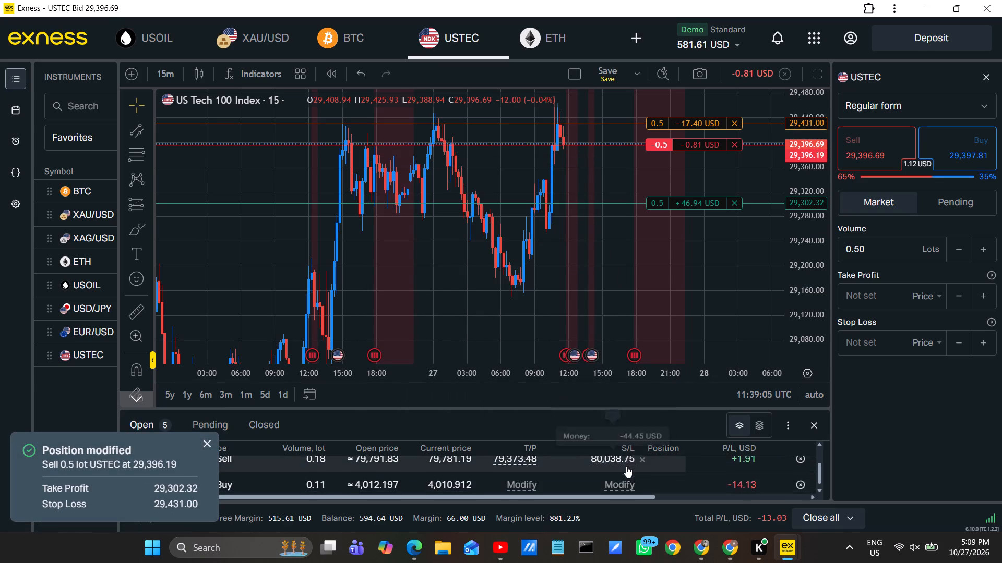
scroll(626, 466, "down", 1)
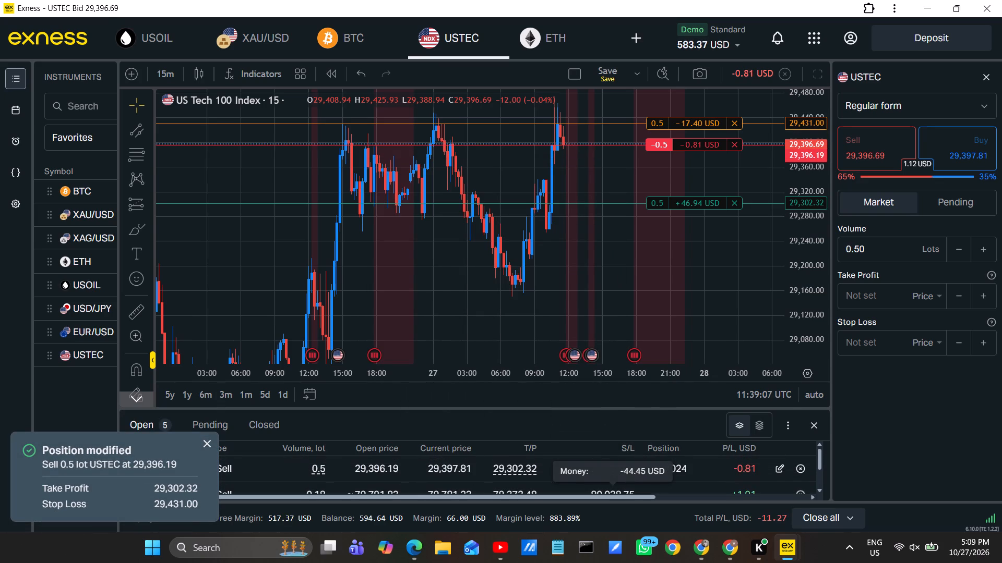
scroll(626, 466, "down", 1)
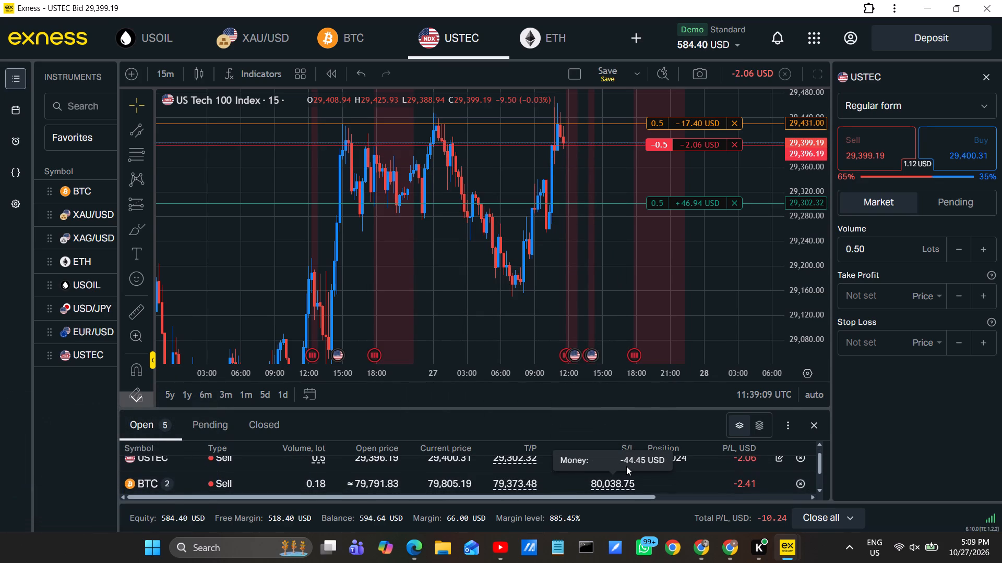
scroll(626, 466, "down", 1)
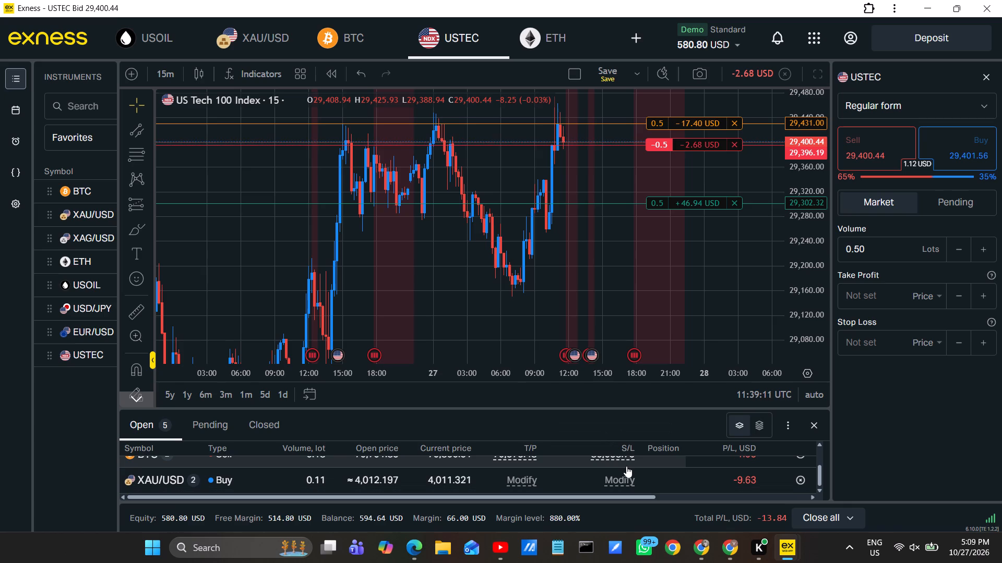
scroll(626, 466, "down", 1)
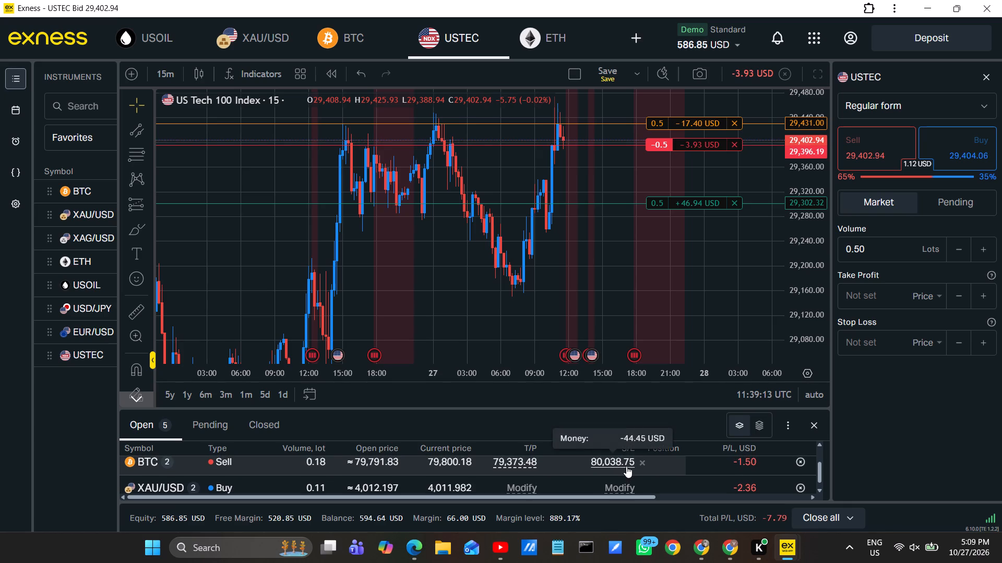
scroll(626, 466, "down", 2)
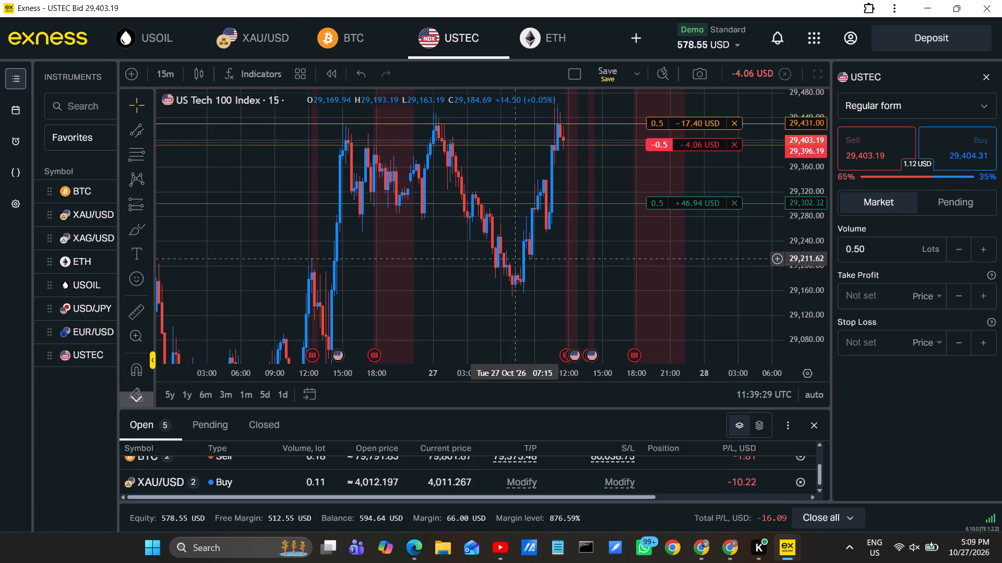
Check the latest candles on the Exness XAU/USD 5-minute chart and the BTCUSD short on Delta Exchange.
left_click(260, 44)
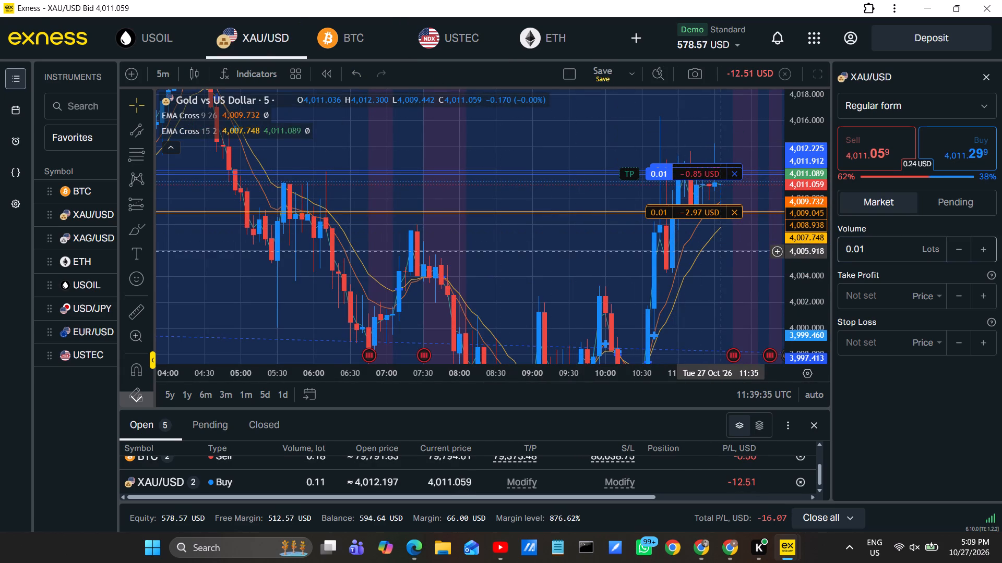
left_click_drag(721, 251, 559, 248)
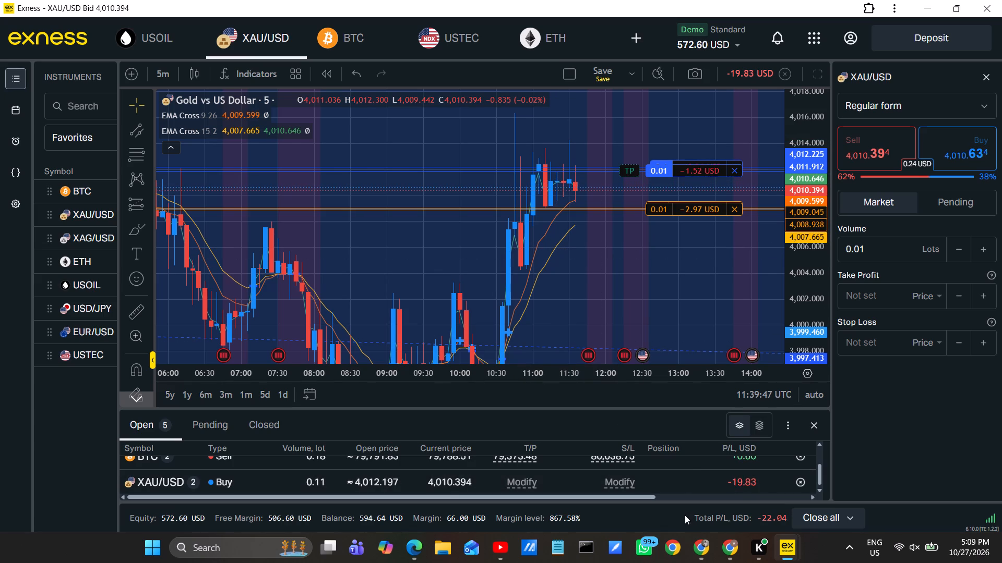
left_click(700, 484)
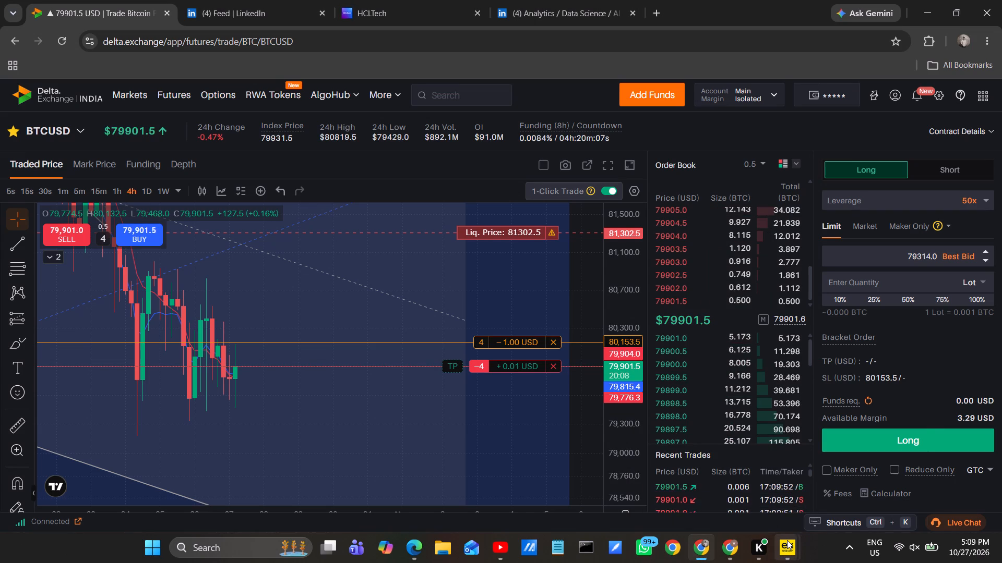
Switch to the Exness terminal and monitor the profit and loss of the open USTEC, BTC and XAU/USD positions.
left_click(824, 507)
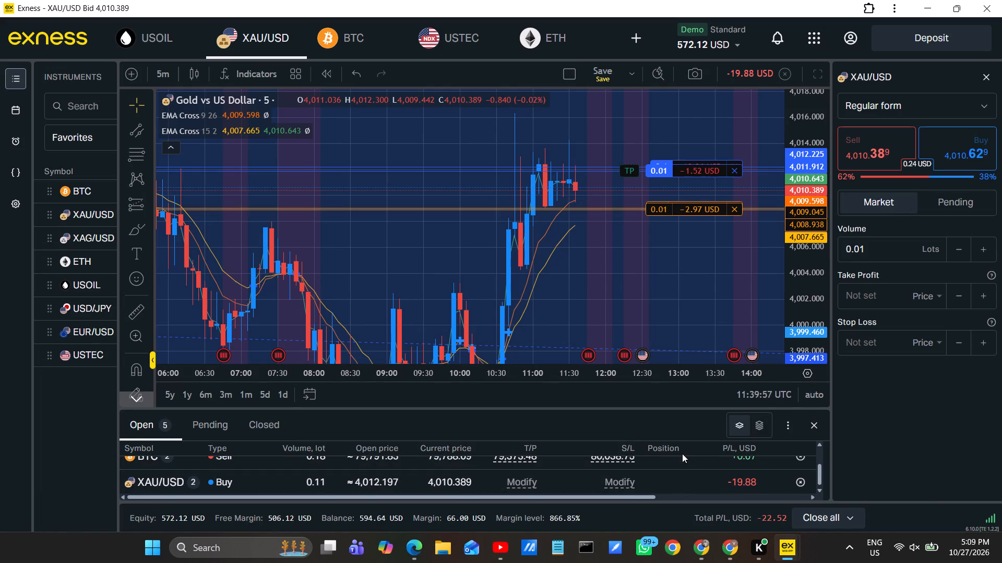
scroll(682, 454, "up", 2)
scroll(682, 454, "down", 1)
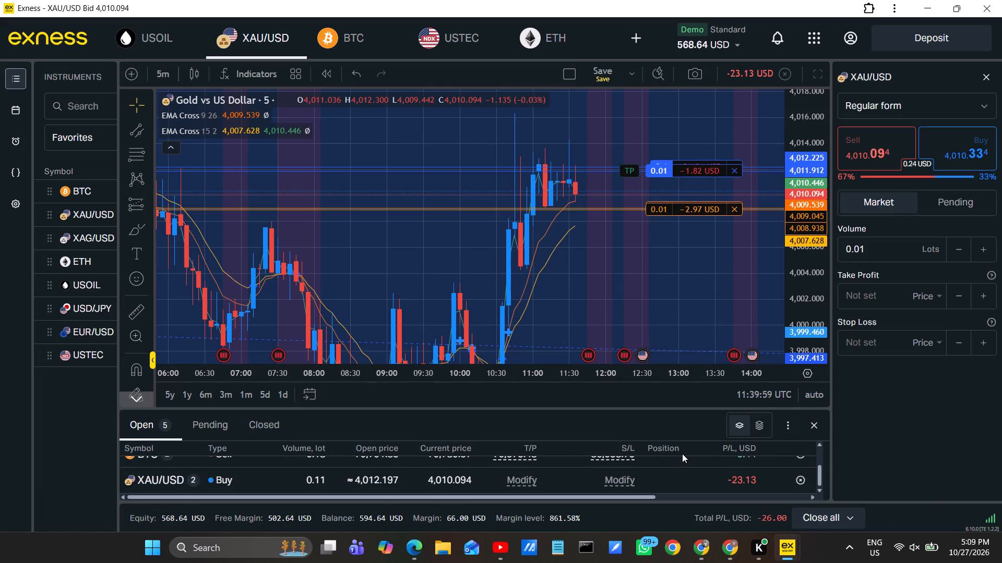
scroll(682, 454, "down", 1)
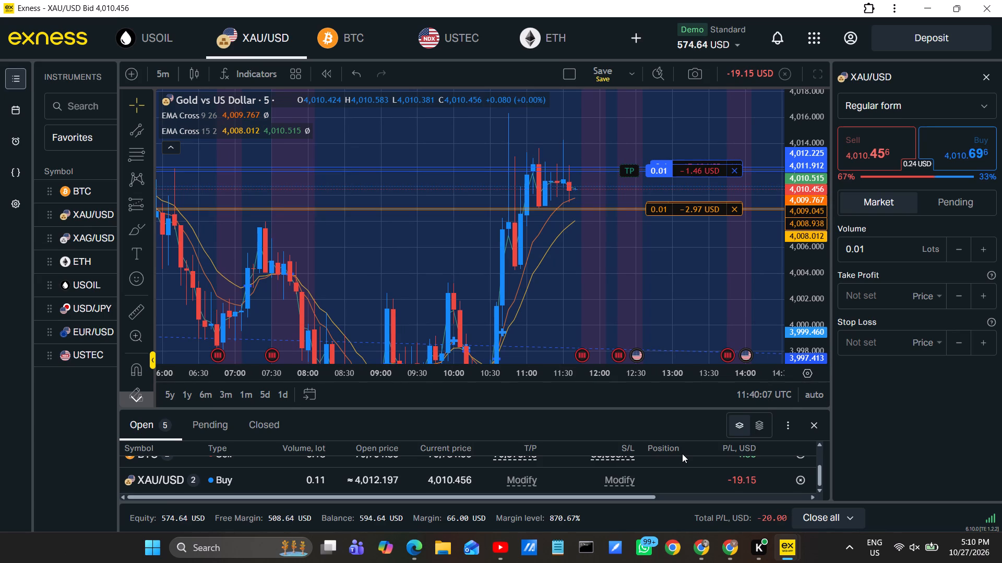
scroll(682, 454, "down", 1)
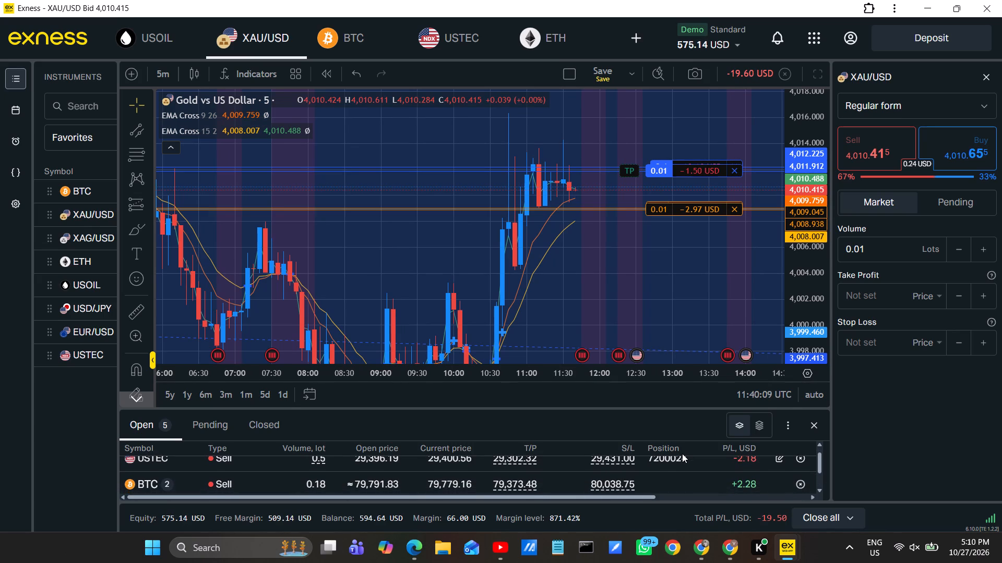
scroll(682, 454, "down", 2)
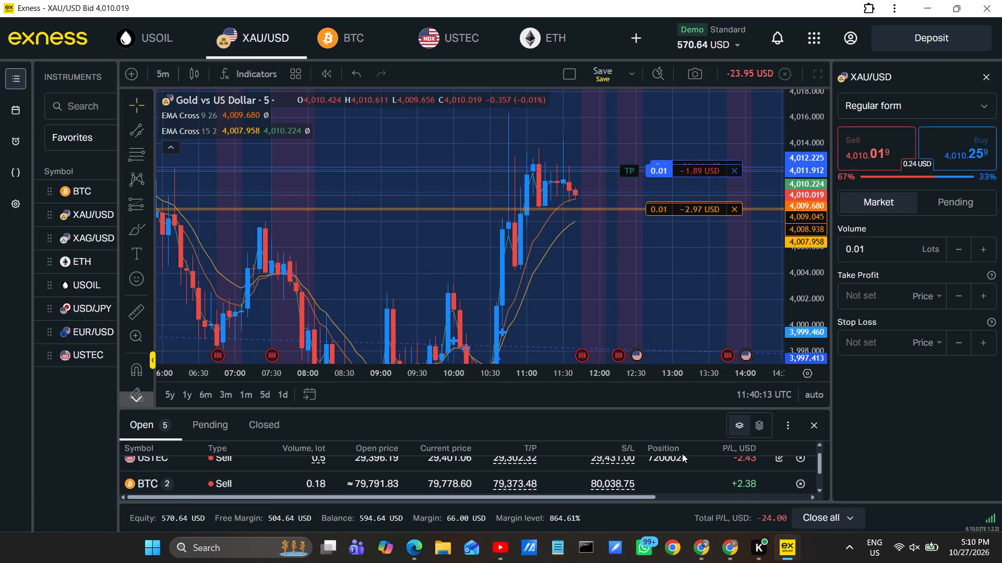
scroll(682, 454, "down", 1)
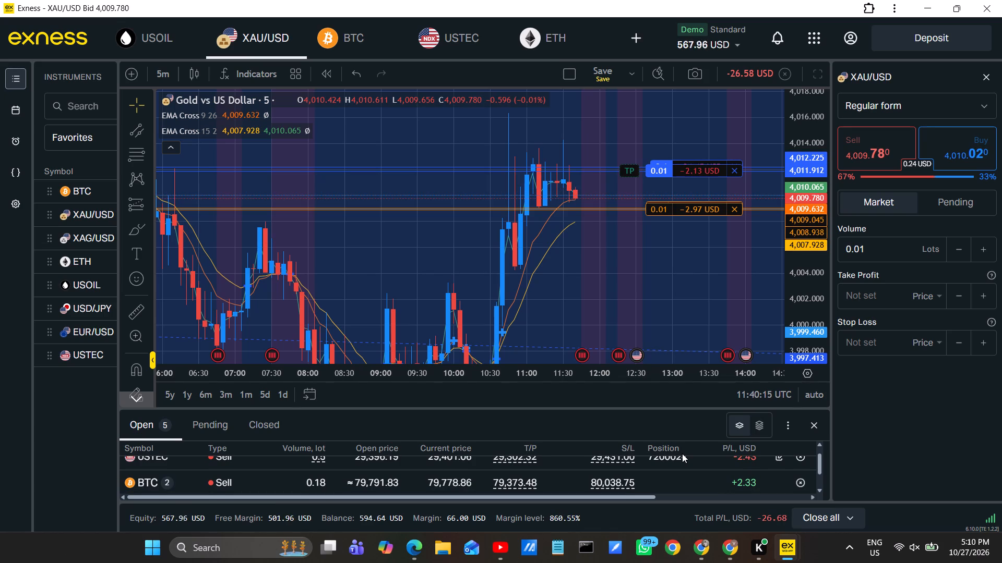
scroll(682, 454, "down", 1)
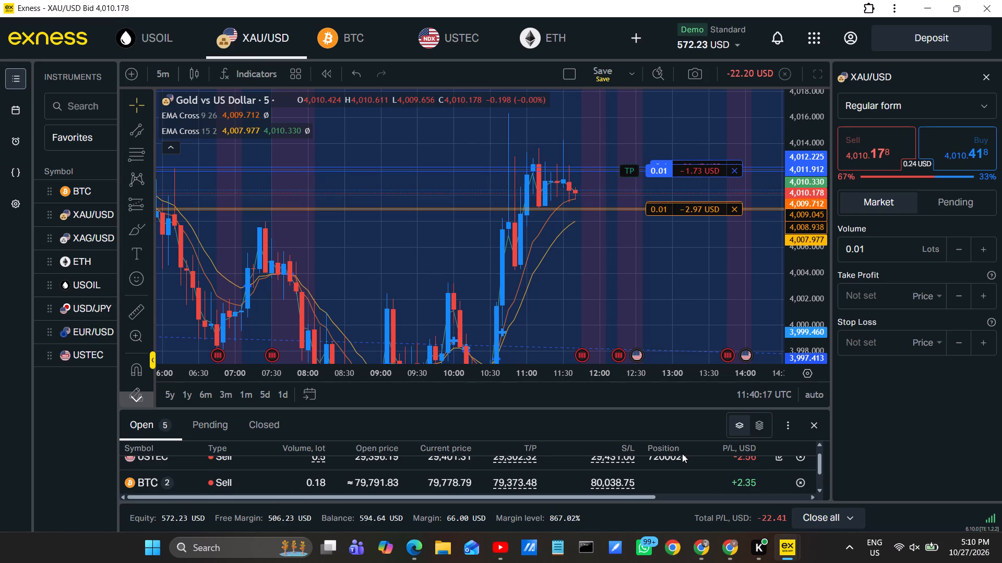
scroll(682, 454, "down", 1)
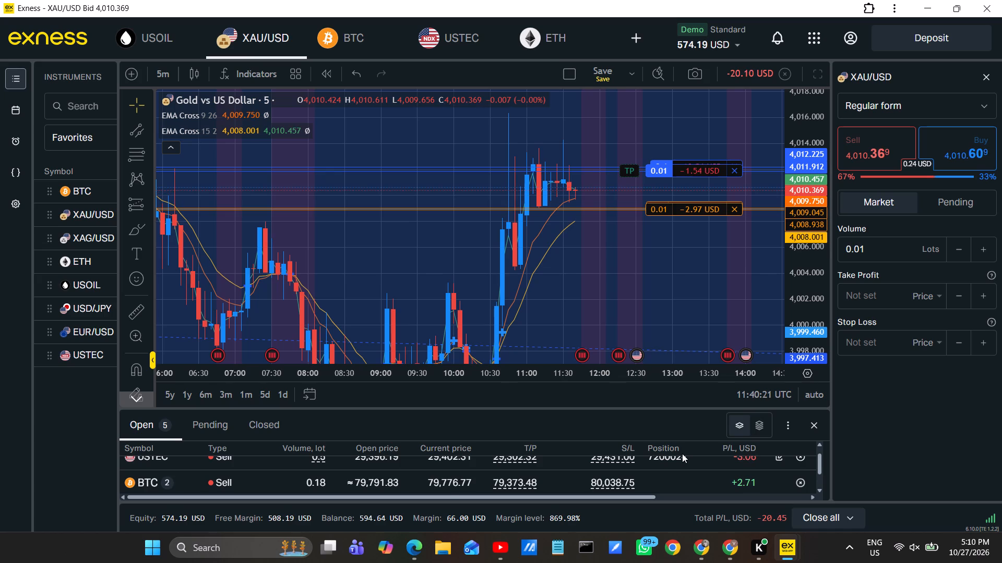
scroll(682, 454, "down", 1)
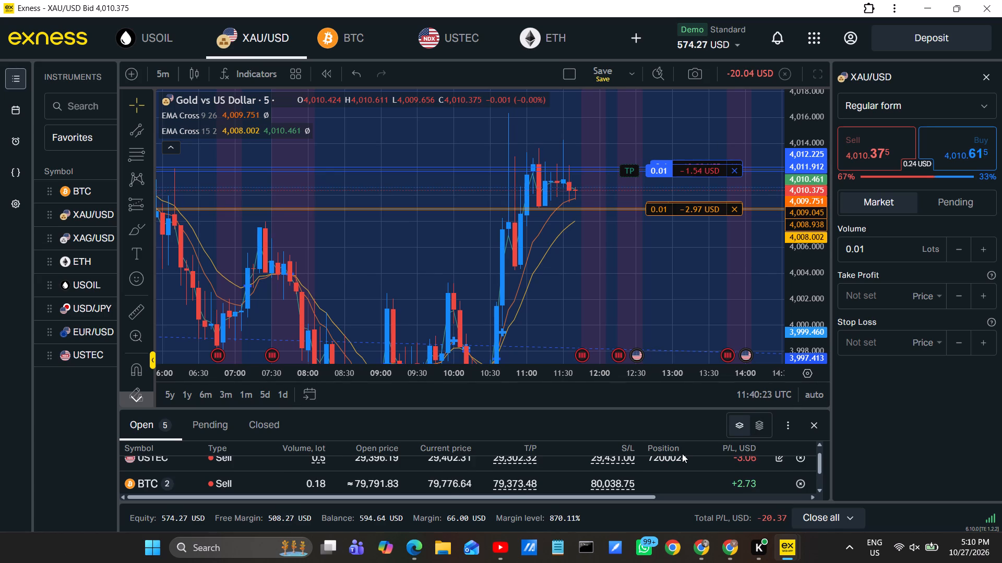
scroll(682, 454, "down", 1)
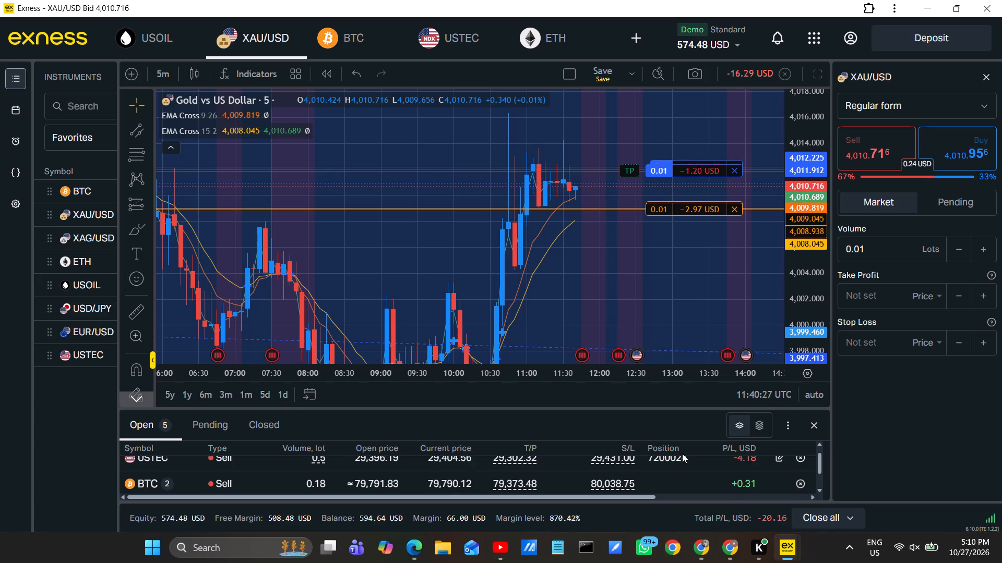
scroll(682, 454, "down", 1)
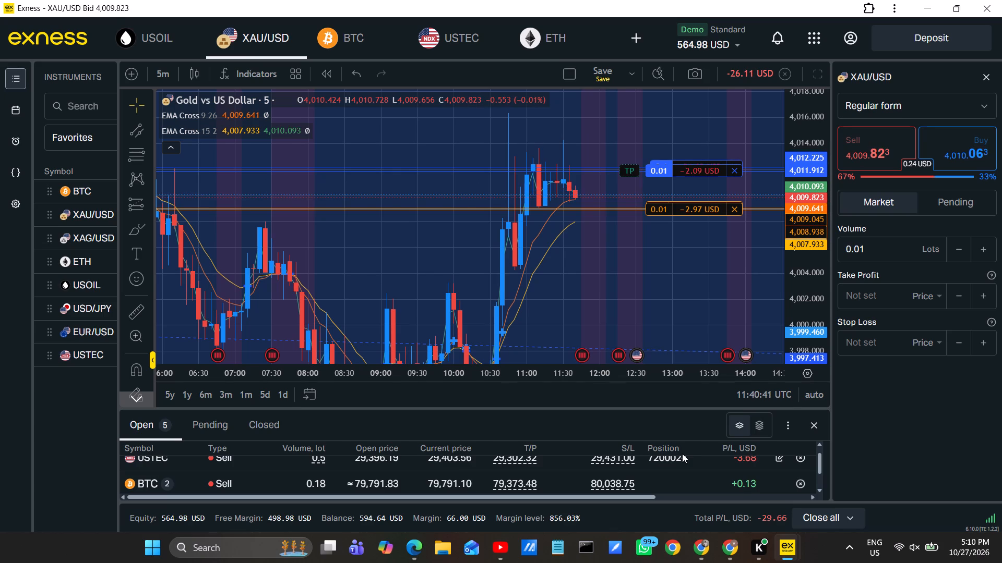
scroll(677, 460, "up", 1)
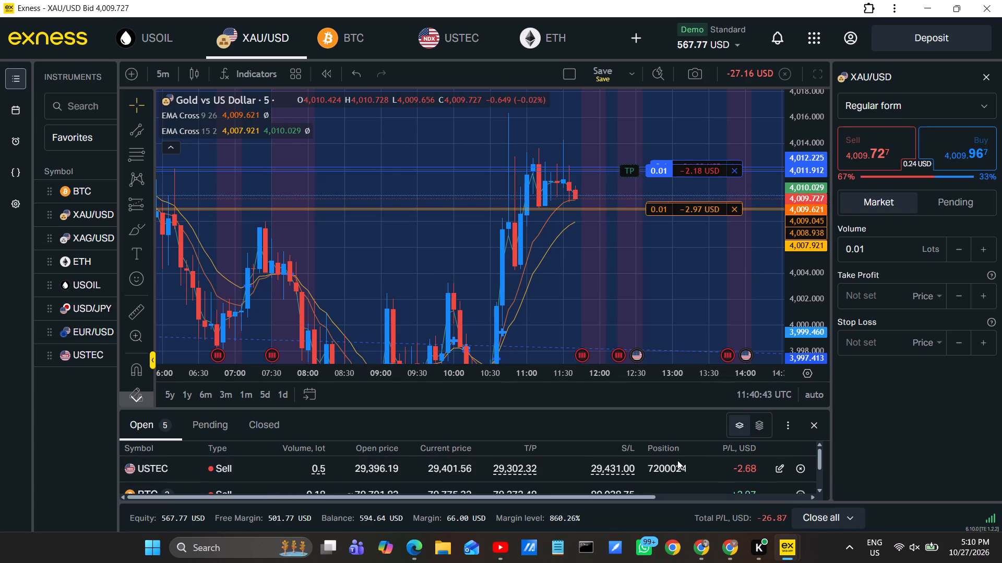
scroll(677, 460, "up", 1)
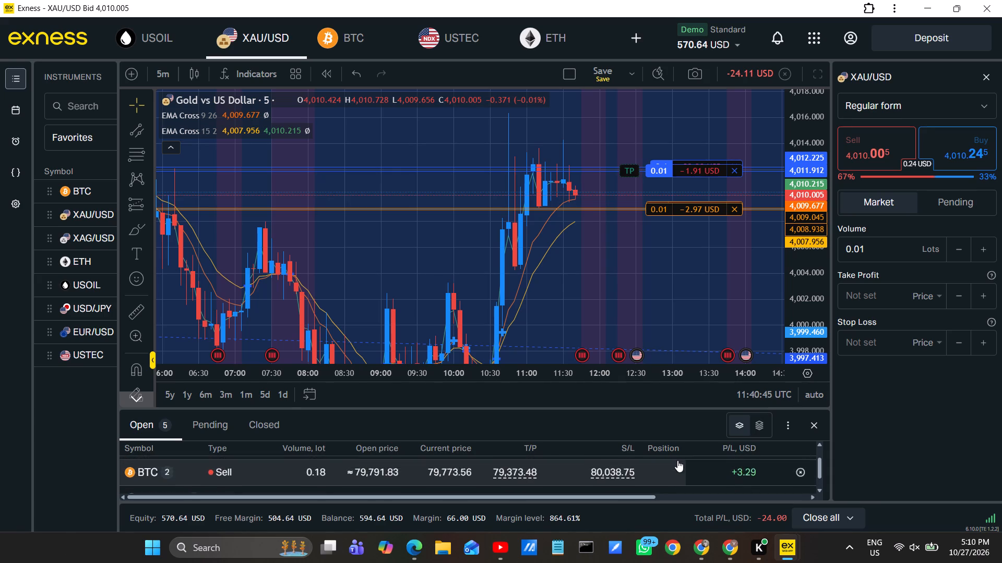
scroll(677, 460, "up", 1)
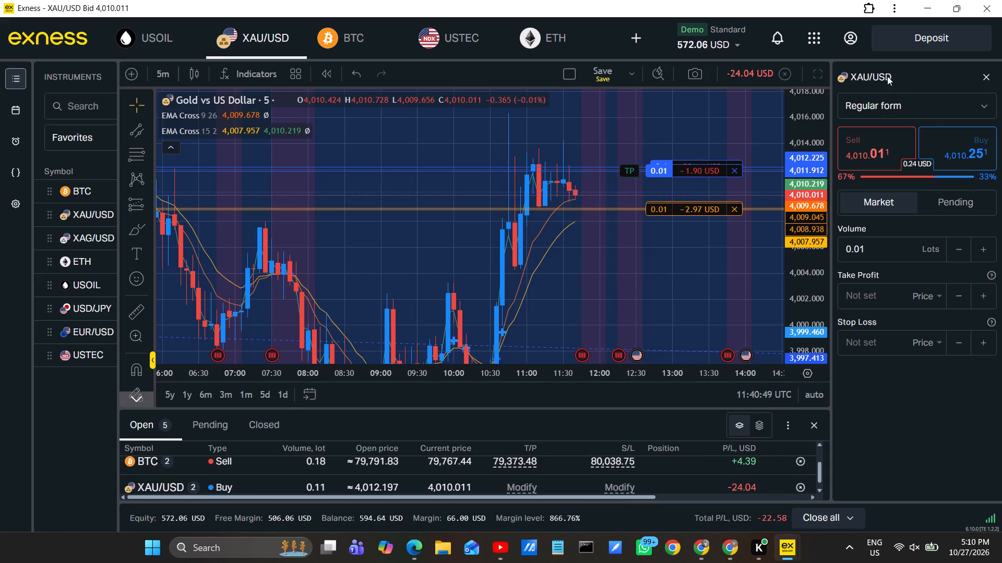
Minimize the Exness terminal window and the Delta Exchange browser window.
left_click(932, 0)
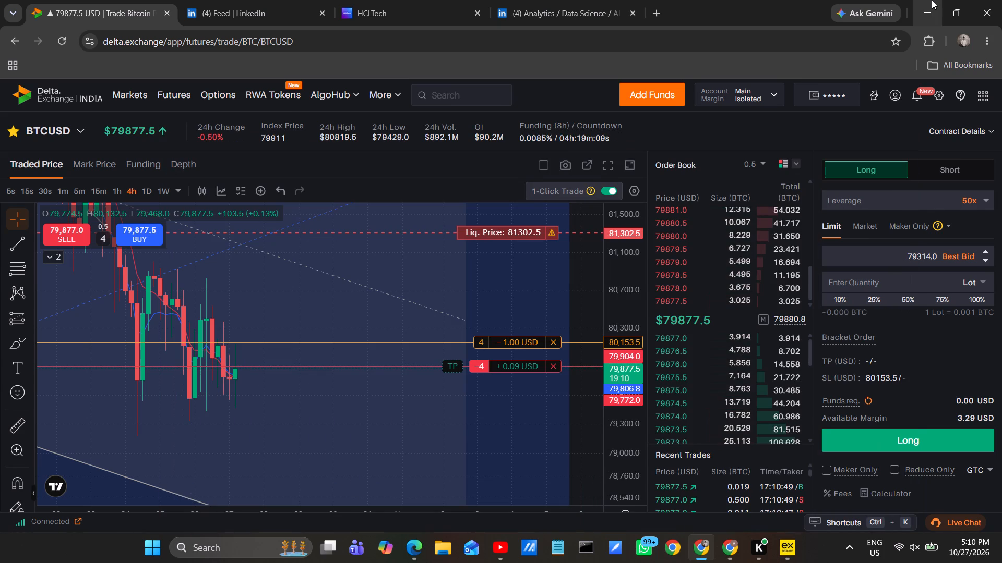
left_click(932, 0)
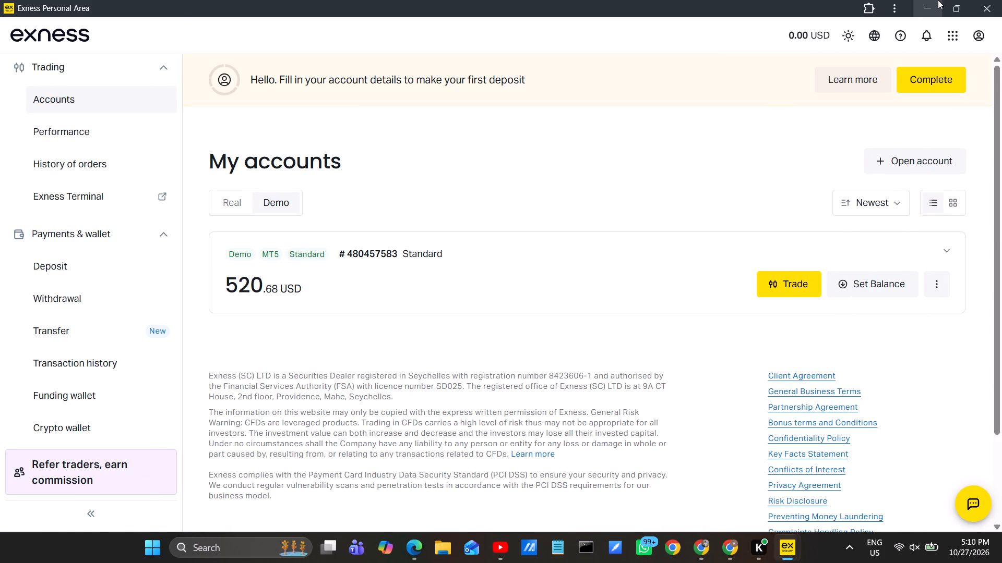
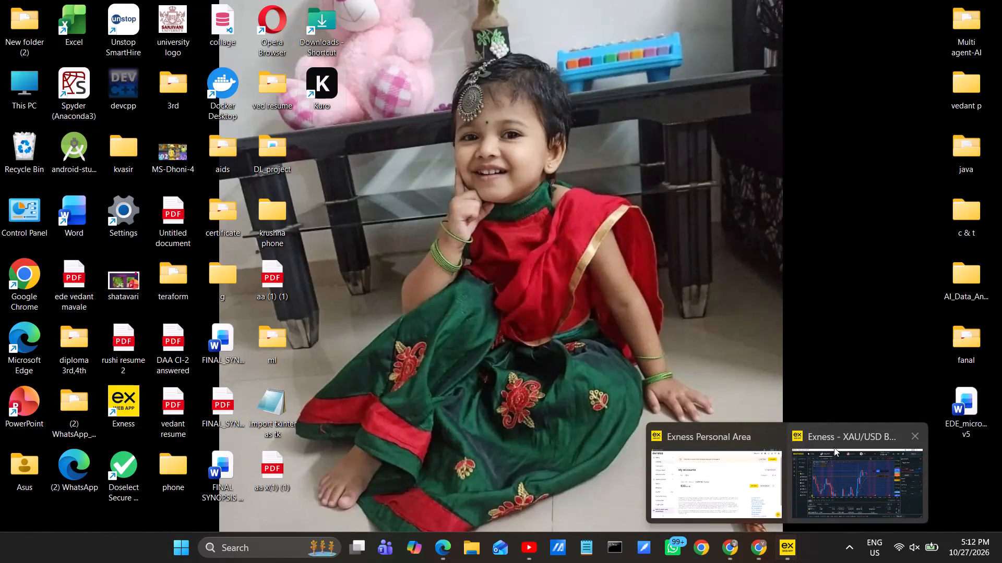
Bring up the Exness XAU/USD terminal and check the open positions' profit and loss.
left_click(834, 447)
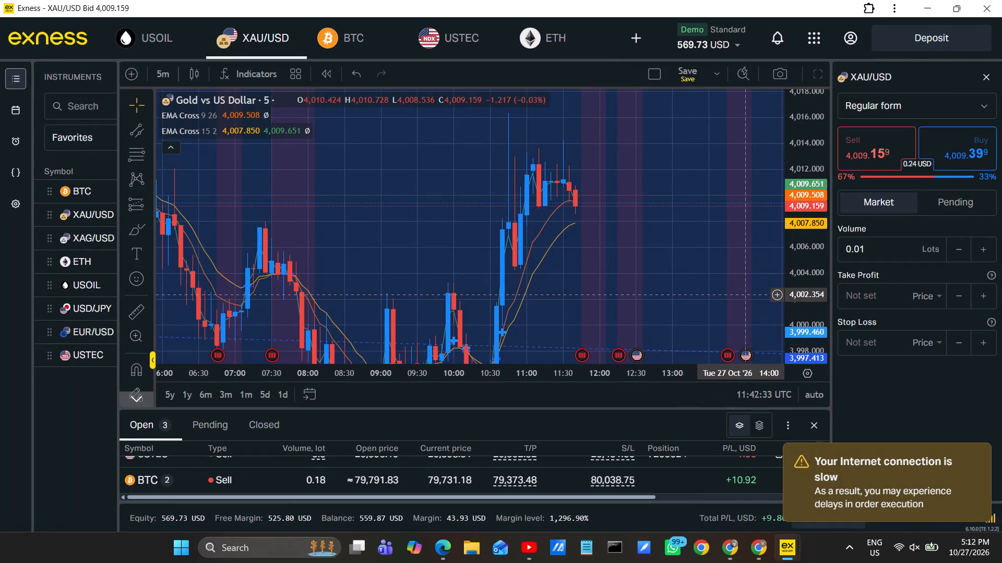
scroll(693, 487, "down", 1)
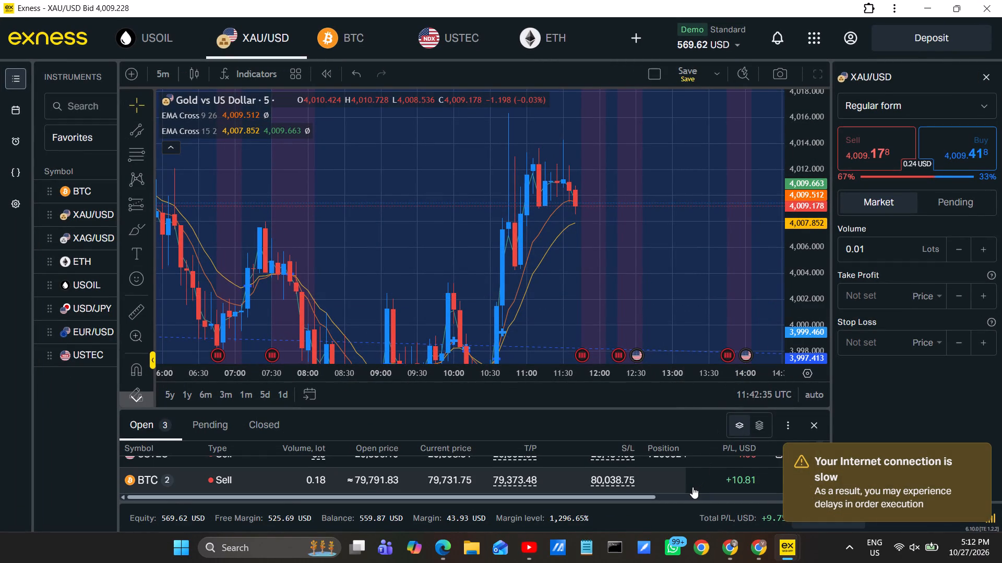
scroll(693, 487, "down", 1)
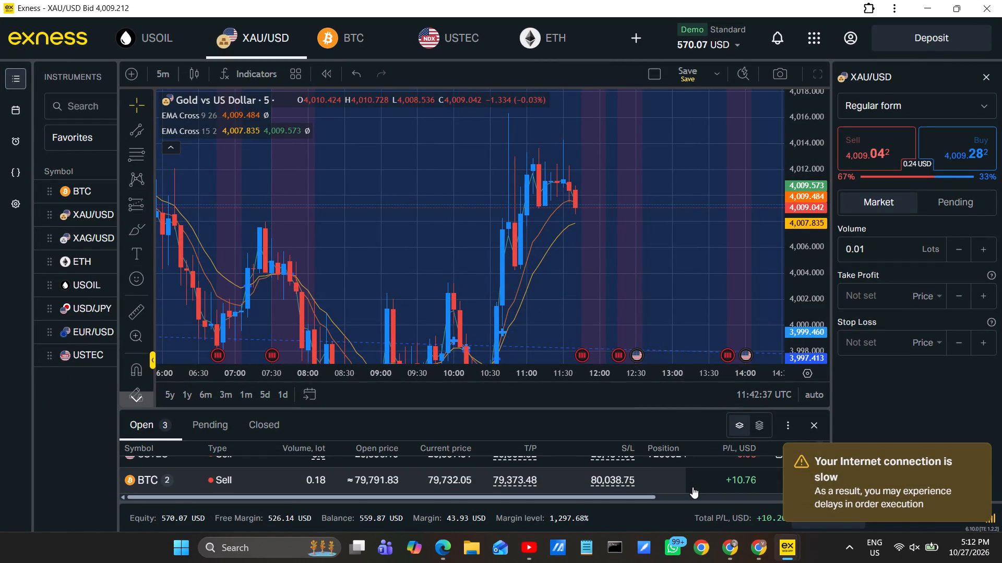
Switch to the Delta Exchange browser window and close it along with the Exness trading terminal behind it.
left_click(722, 496)
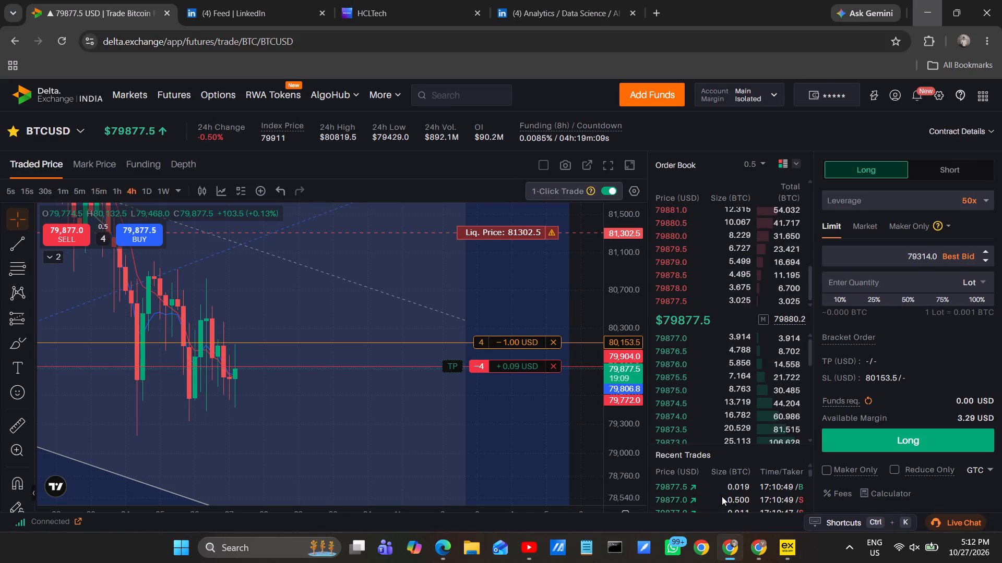
left_click(986, 0)
left_click(986, 0)
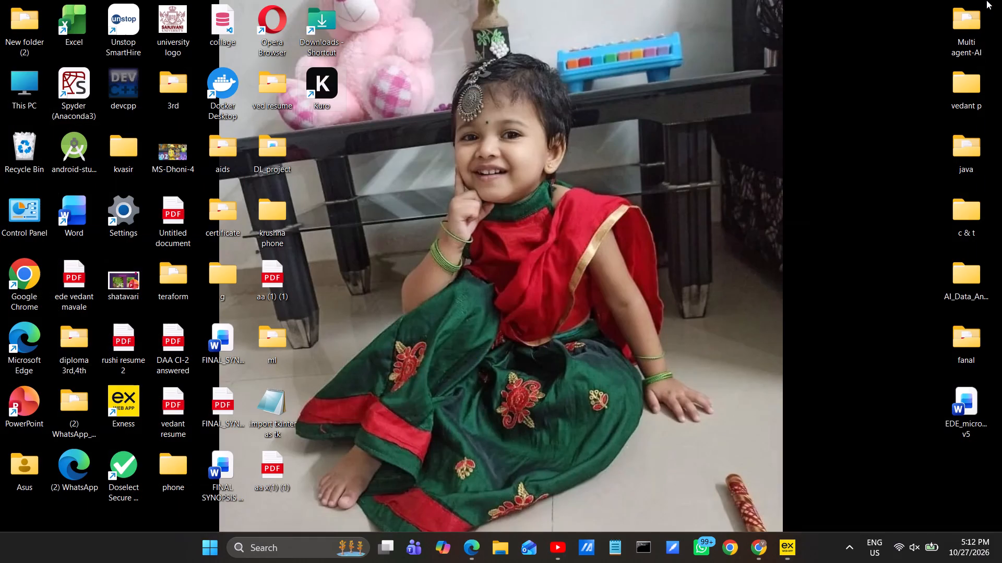
Shut down the computer.
left_click(211, 550)
left_click(592, 507)
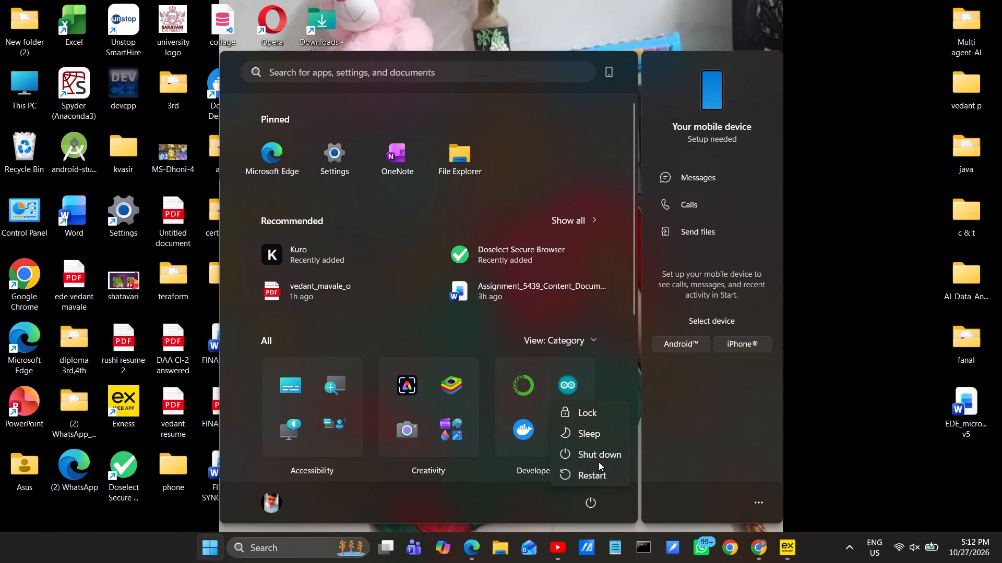
left_click(602, 451)
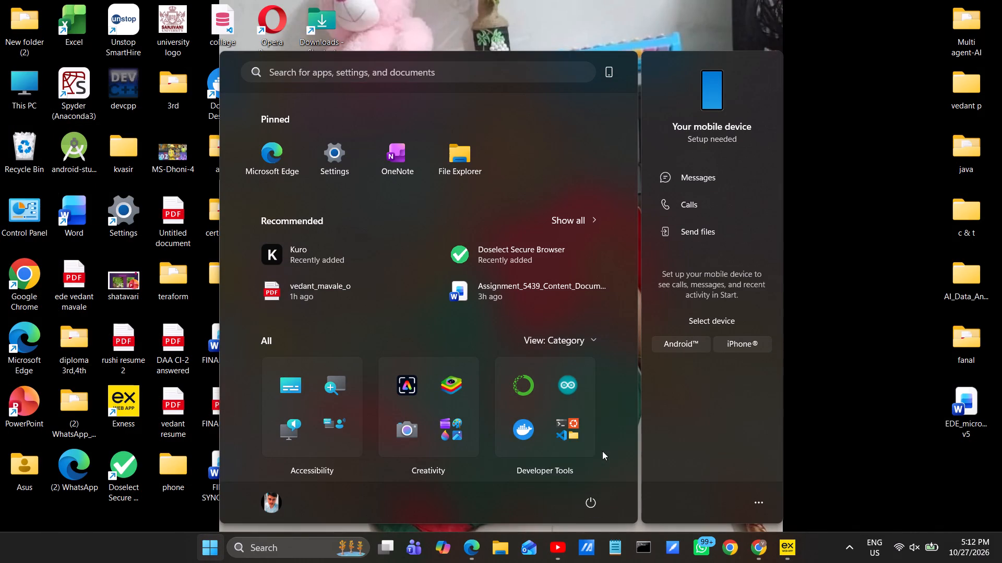